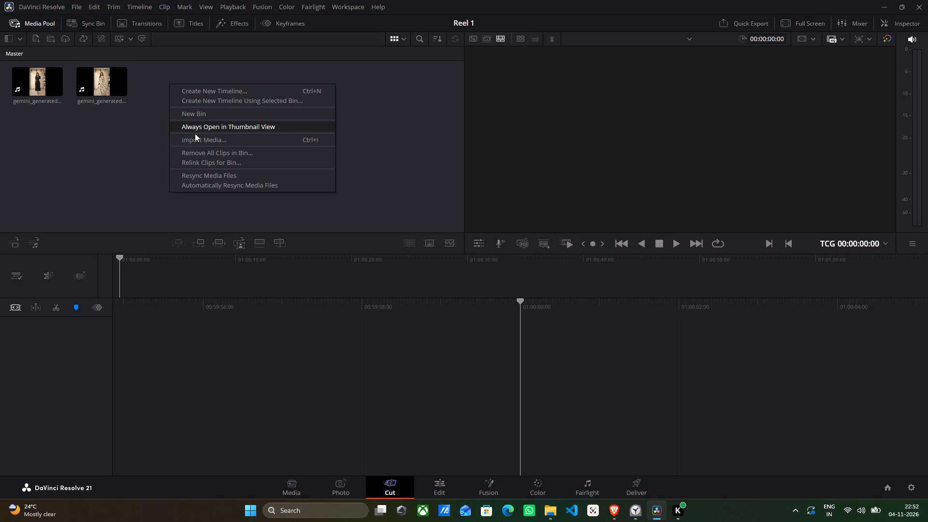
In DaVinci Resolve, open the media import dialog for the Reel 1 project's Master bin.
left_click(198, 139)
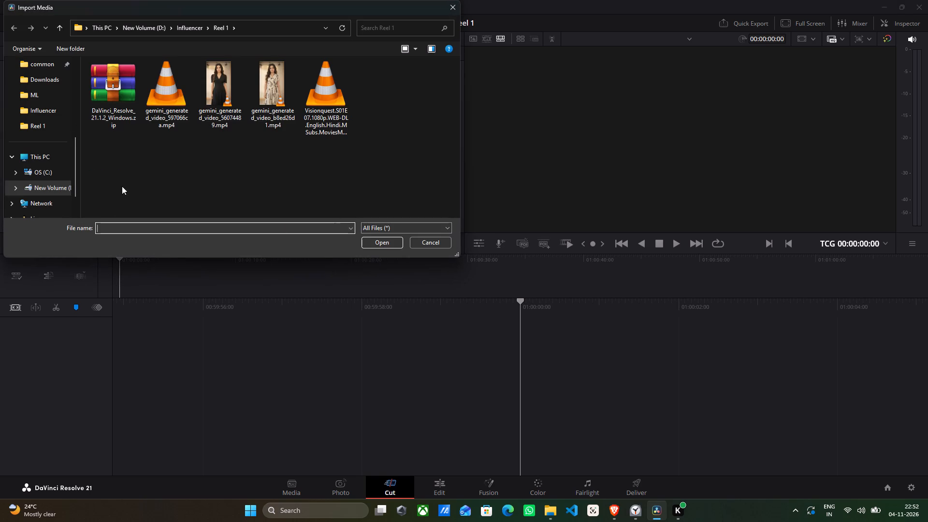
In DaVinci Resolve, import gemini_generated_video_597066ca.mp4 from the Reel 1 folder into the Reel 1 project.
left_click(170, 113)
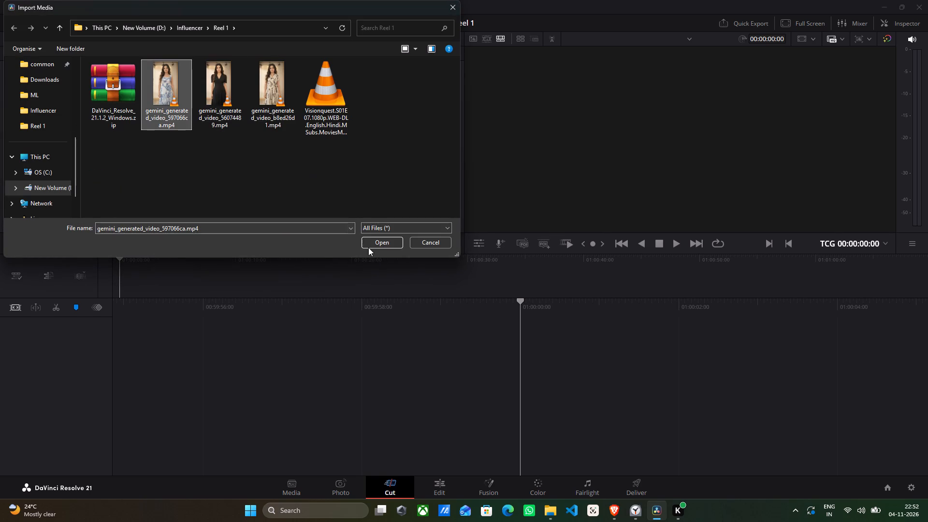
left_click(377, 242)
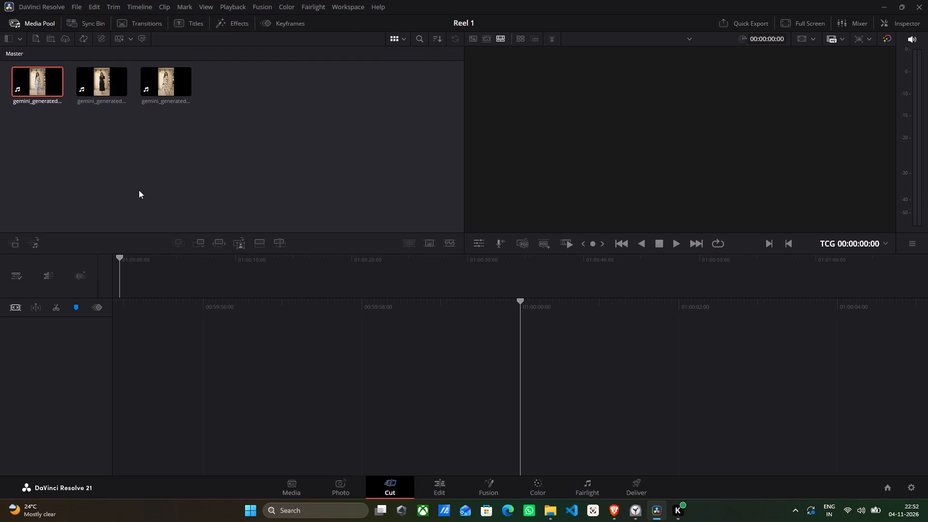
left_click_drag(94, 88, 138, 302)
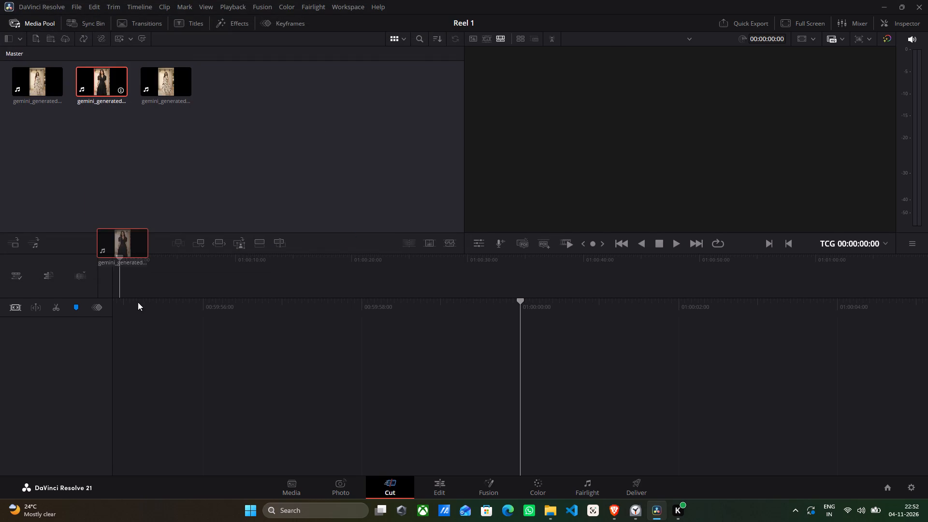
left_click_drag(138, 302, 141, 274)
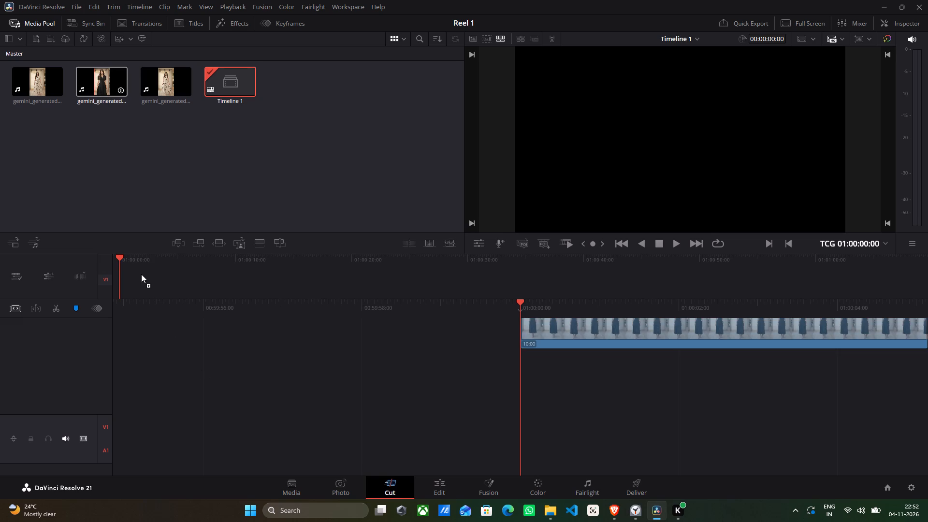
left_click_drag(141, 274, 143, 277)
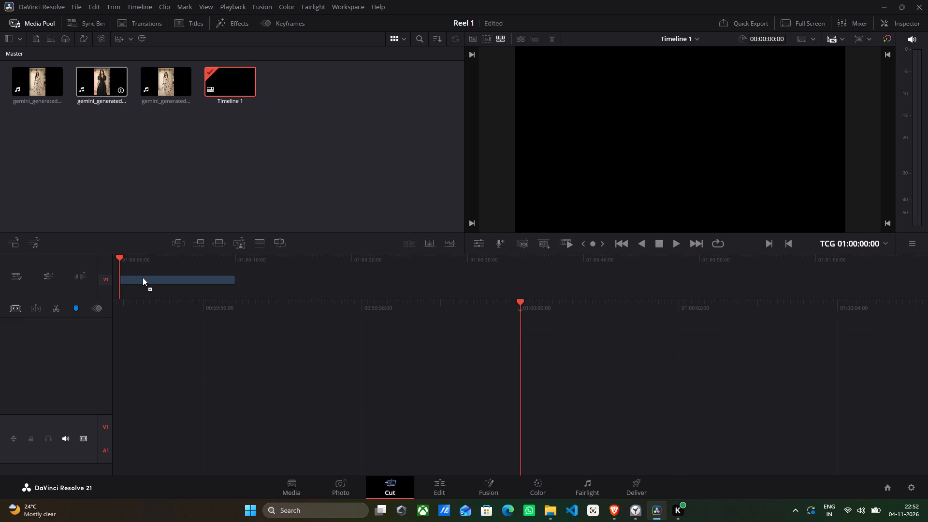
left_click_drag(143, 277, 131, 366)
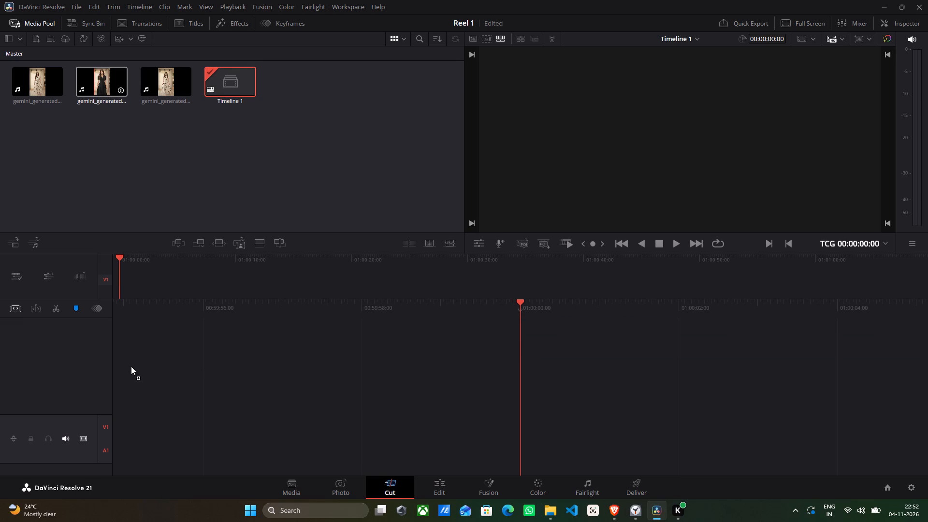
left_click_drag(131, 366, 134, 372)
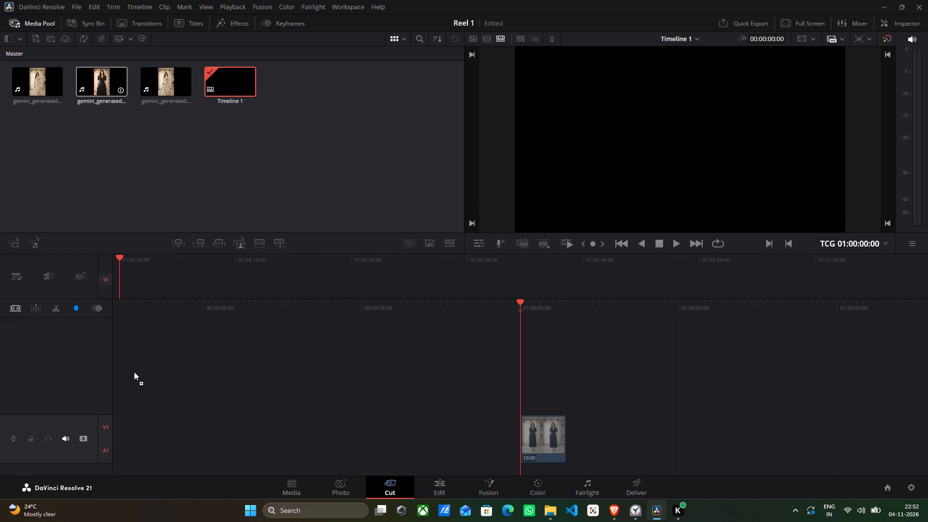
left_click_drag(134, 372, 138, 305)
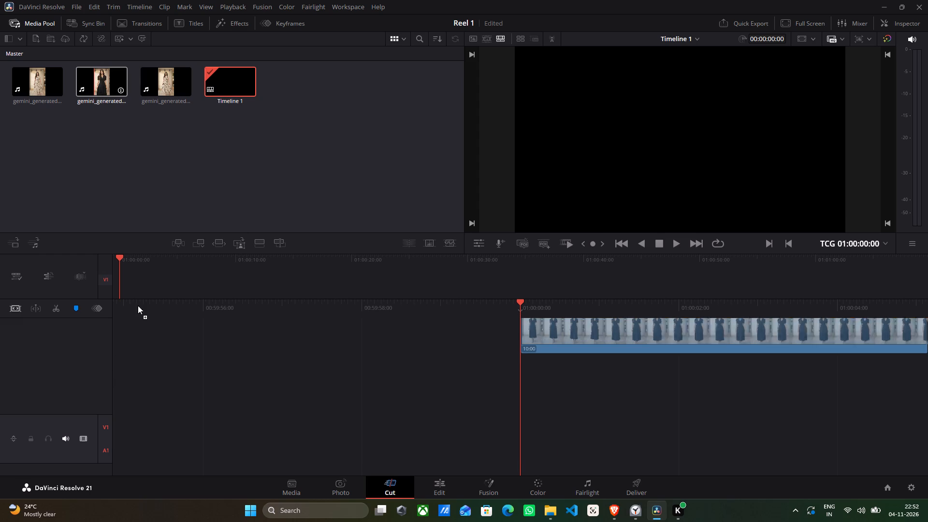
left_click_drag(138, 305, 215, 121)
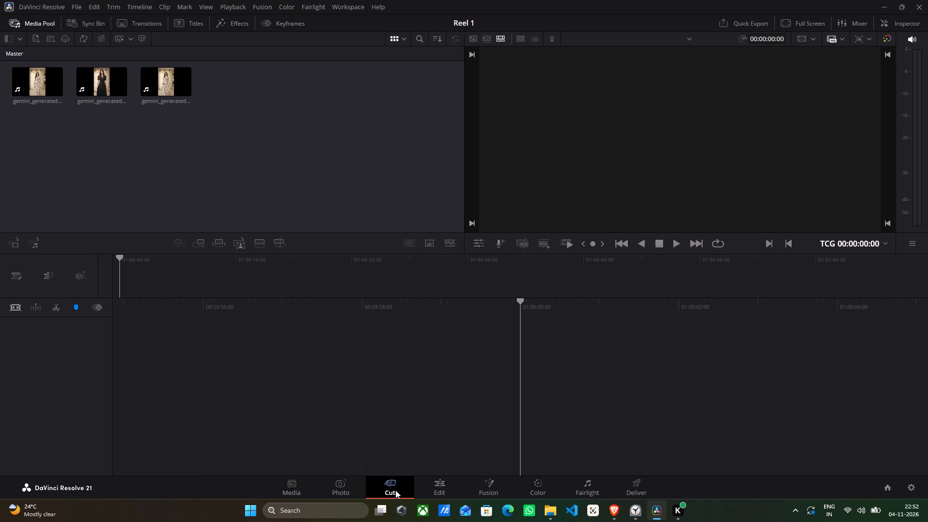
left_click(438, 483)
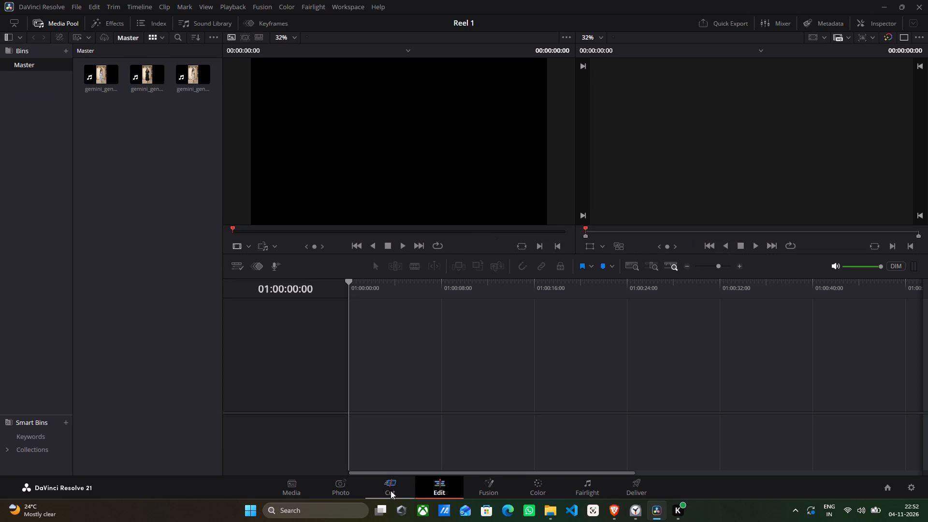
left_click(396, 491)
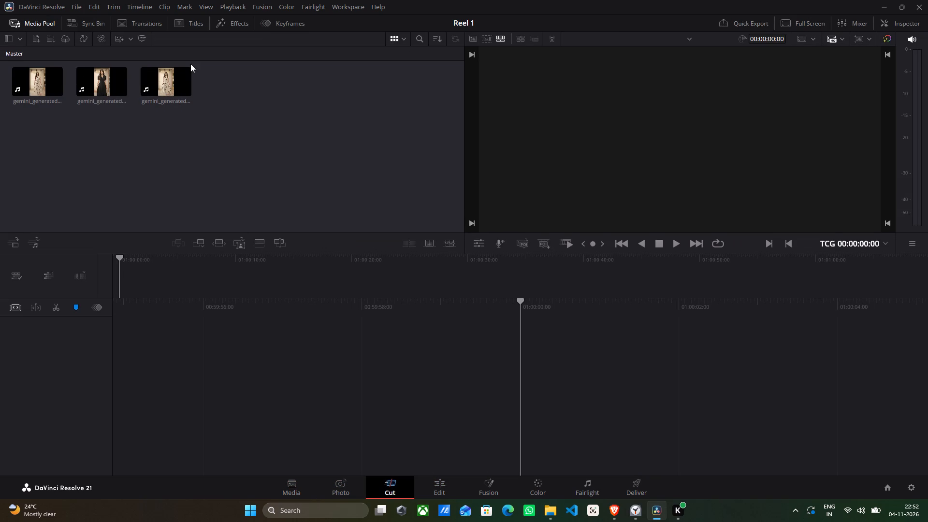
Load gemini_generated_video_597066ca.mp4 in the Cut page's source viewer and shorten it from the end to a duration of 00:00:08:22.
double_click(161, 70)
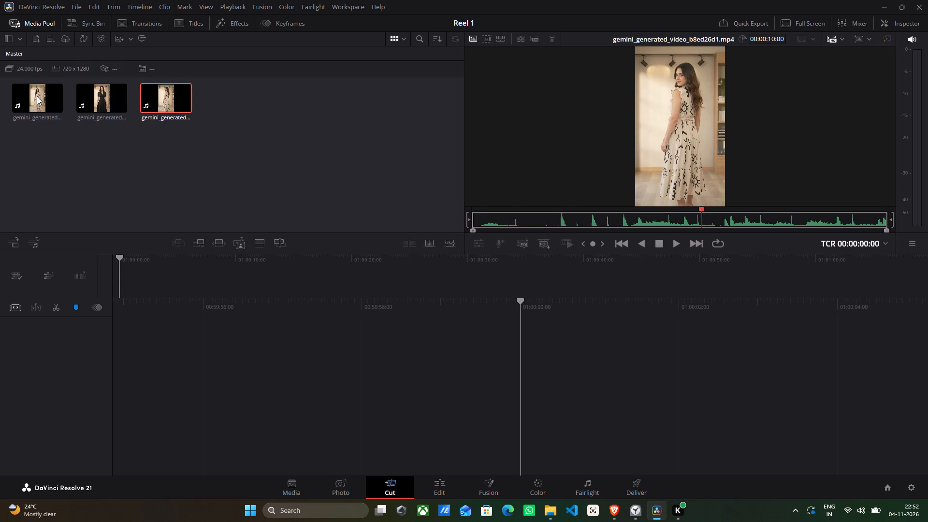
left_click(24, 93)
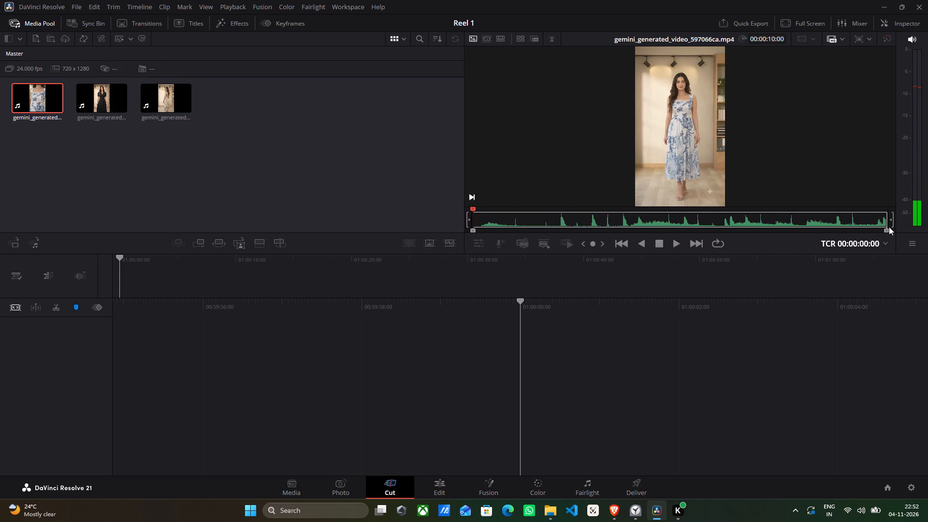
left_click_drag(887, 228, 887, 227)
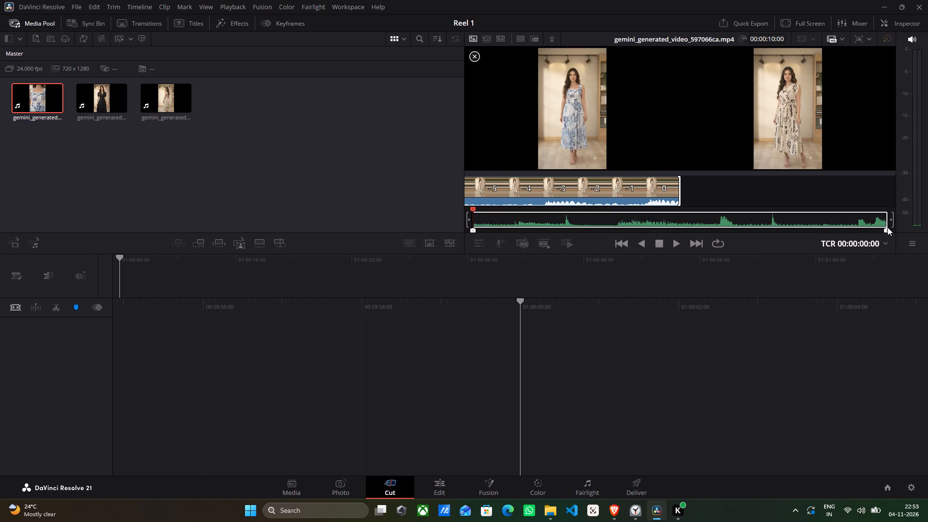
left_click_drag(887, 227, 879, 227)
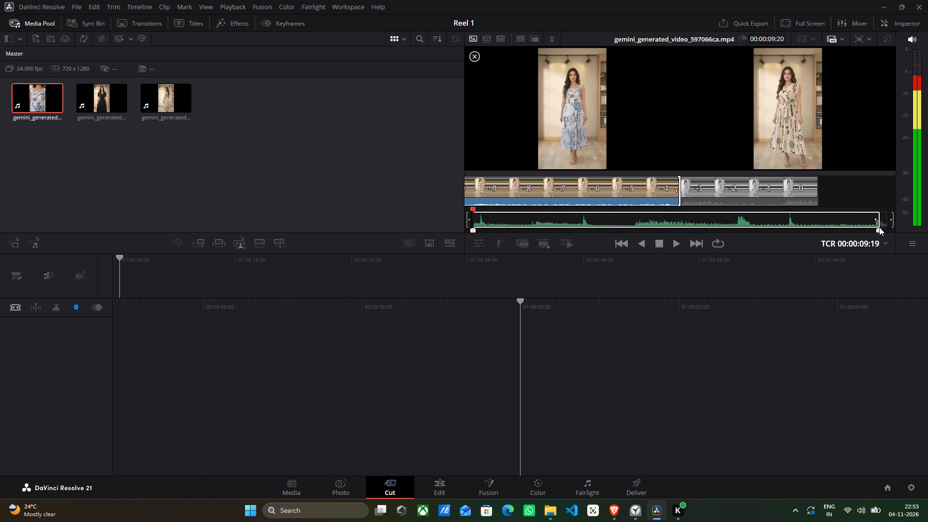
left_click_drag(879, 227, 878, 228)
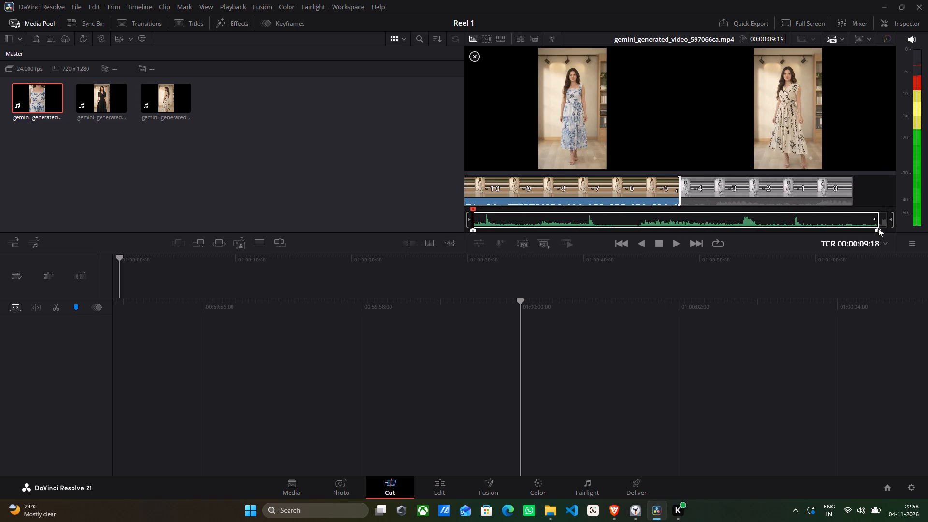
left_click_drag(878, 228, 870, 232)
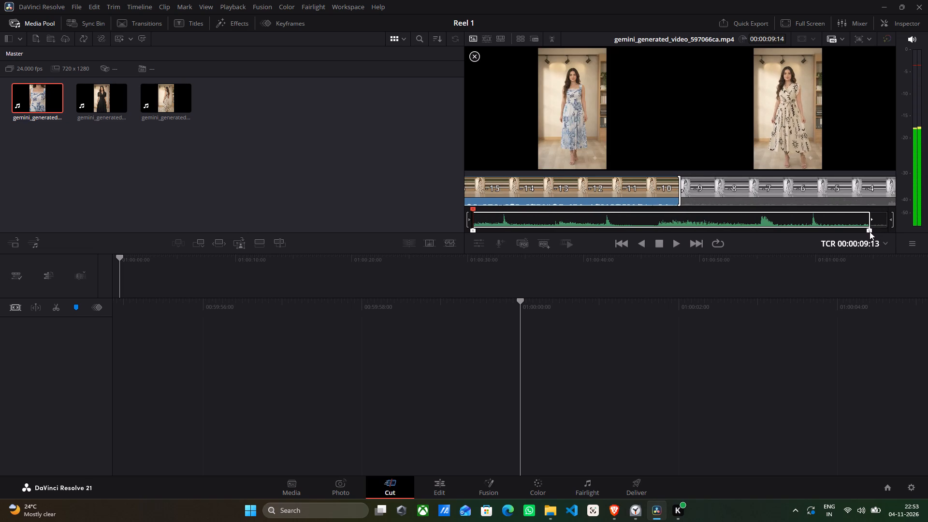
left_click_drag(870, 232, 824, 231)
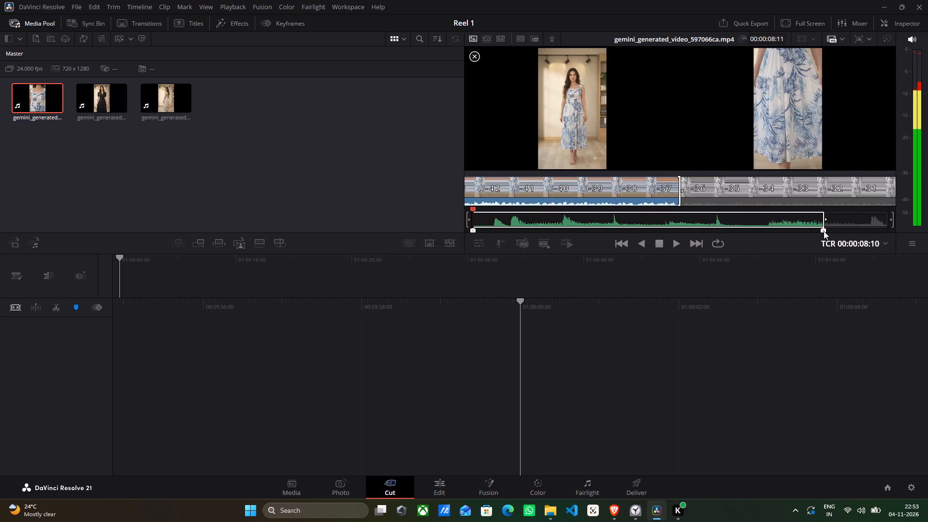
left_click_drag(824, 231, 846, 245)
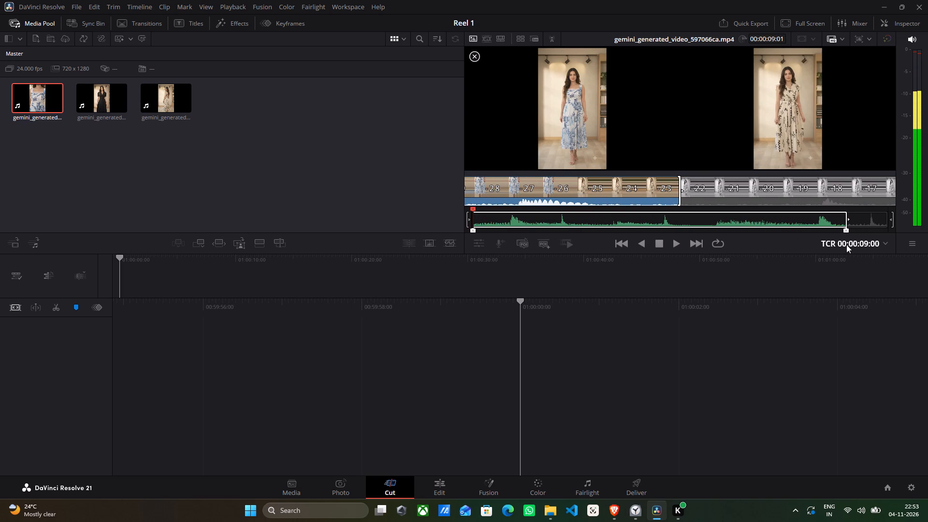
left_click_drag(846, 245, 842, 247)
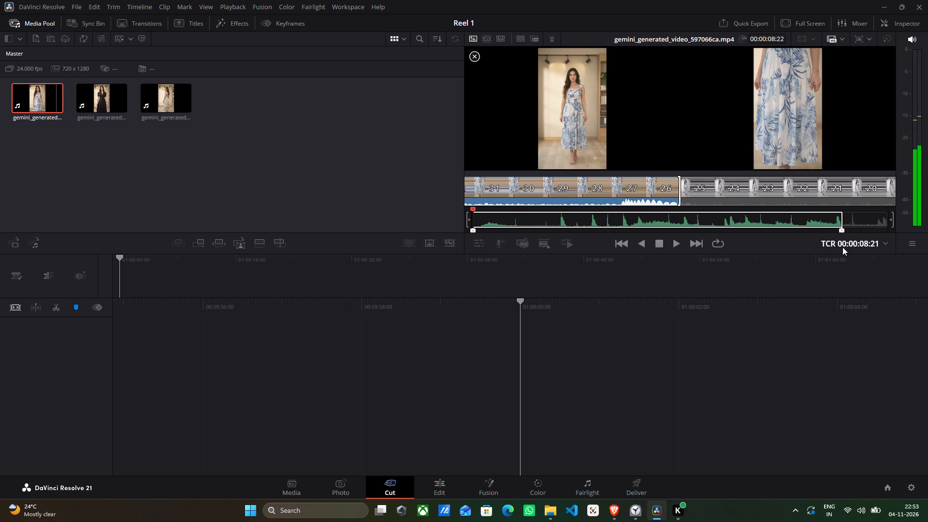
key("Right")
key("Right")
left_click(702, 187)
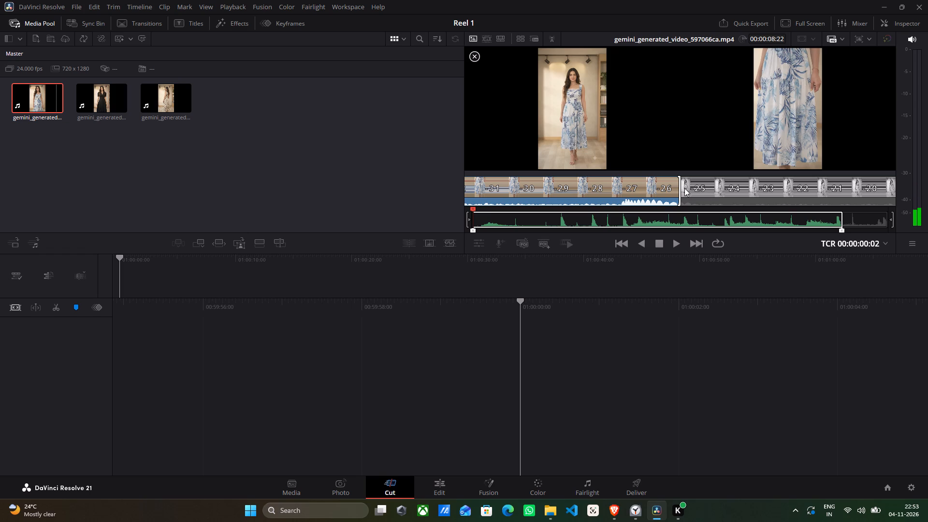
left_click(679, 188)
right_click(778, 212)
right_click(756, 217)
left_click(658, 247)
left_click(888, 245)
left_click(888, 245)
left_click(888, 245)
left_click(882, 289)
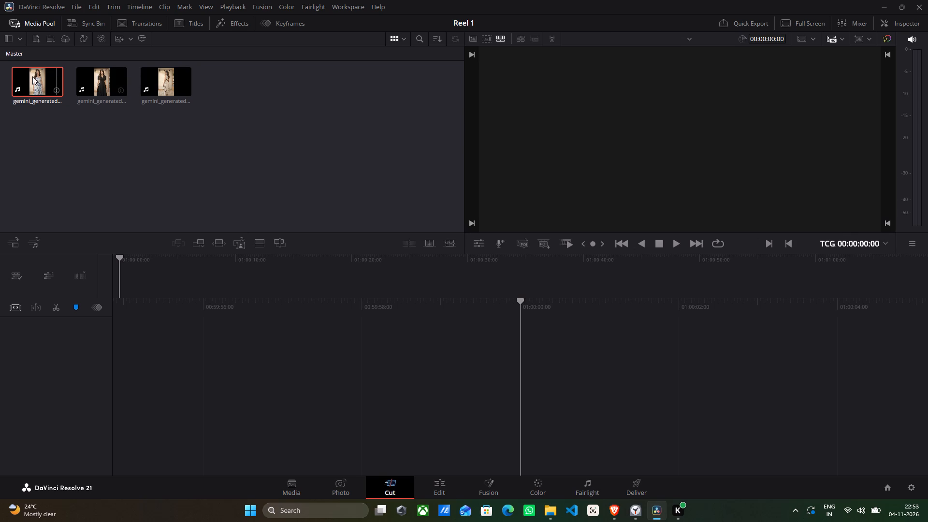
Reopen the blue-and-white dress clip in the source viewer and bring up the frame view of its in point.
left_click(31, 76)
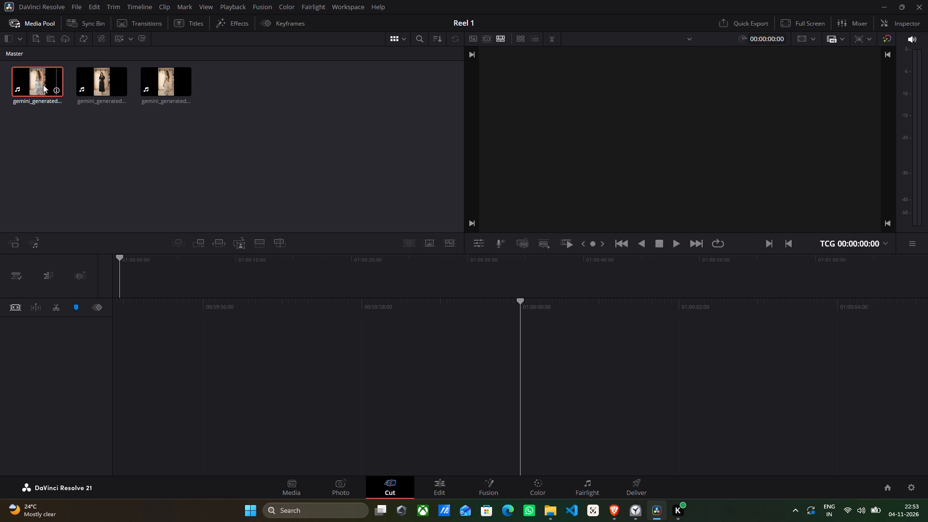
left_click(43, 84)
double_click(28, 79)
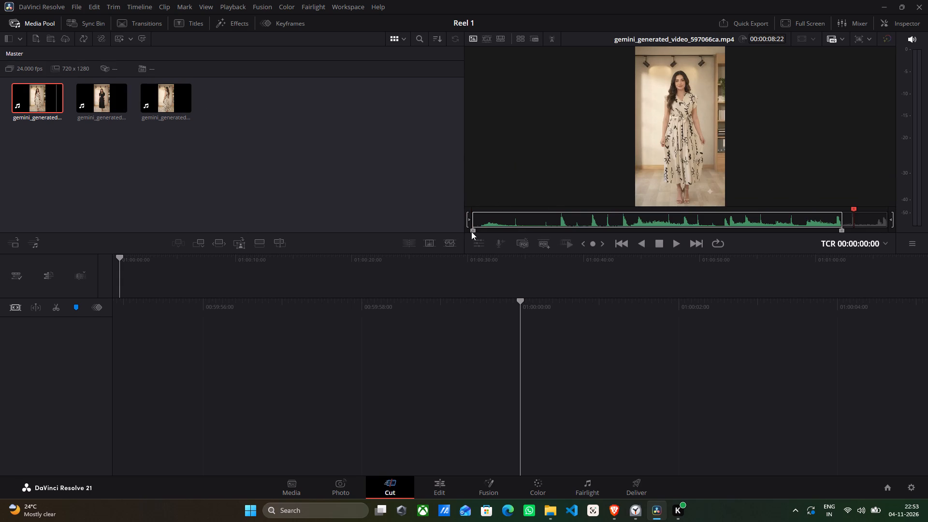
left_click(470, 208)
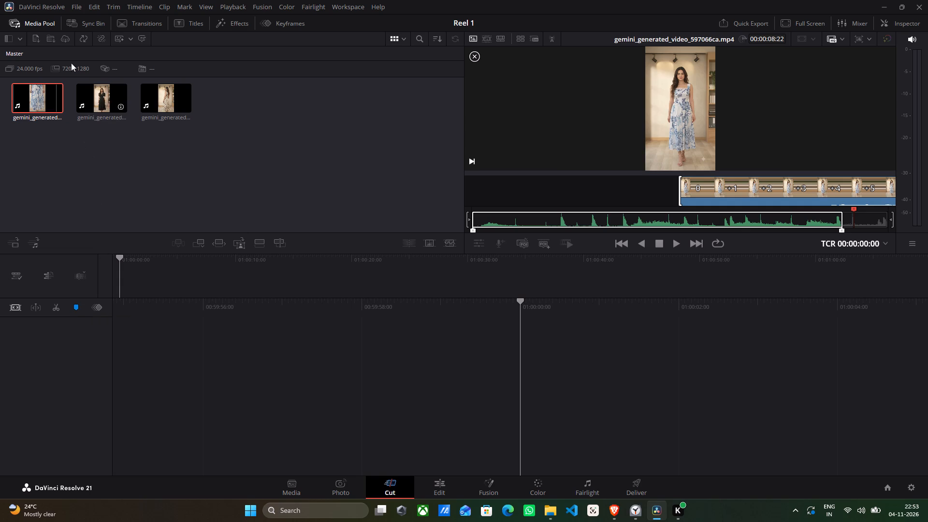
Switch to the Edit page and load gemini_generated_video_597066ca.mp4 in the source viewer.
left_click(443, 487)
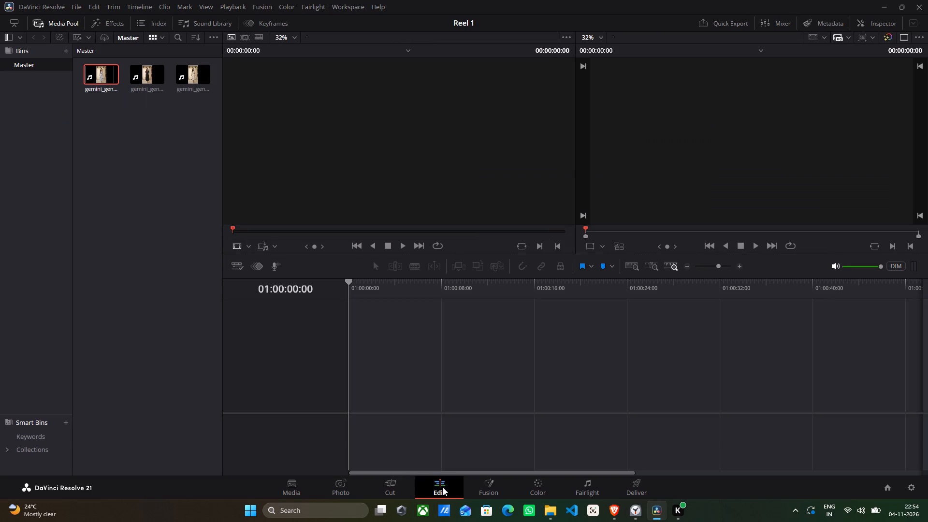
double_click(106, 75)
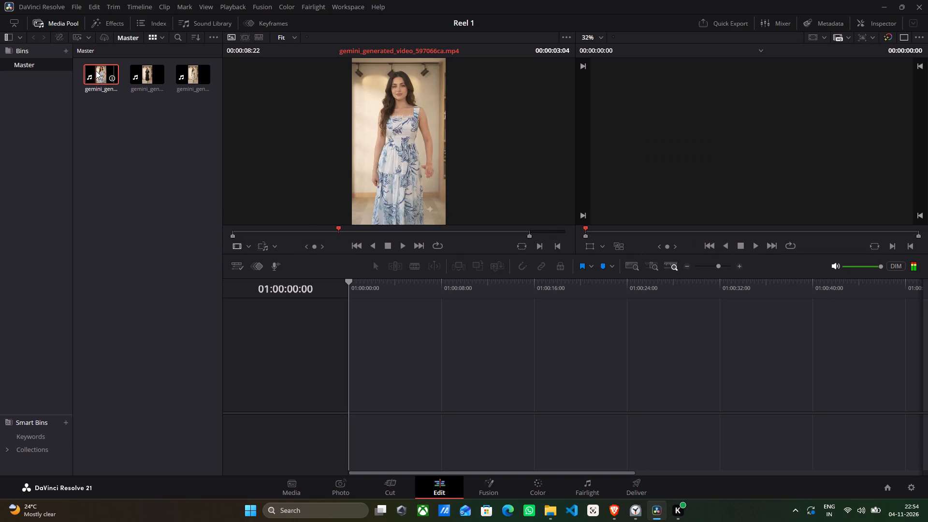
double_click(100, 73)
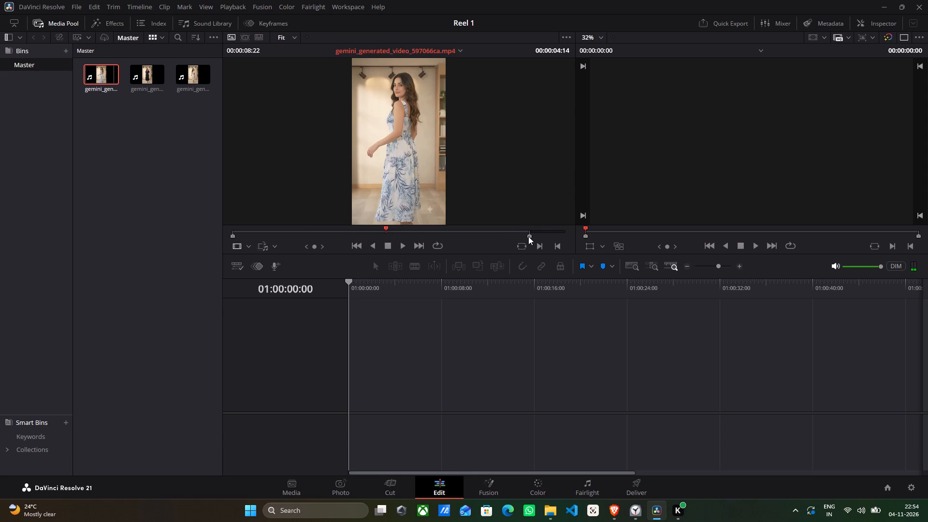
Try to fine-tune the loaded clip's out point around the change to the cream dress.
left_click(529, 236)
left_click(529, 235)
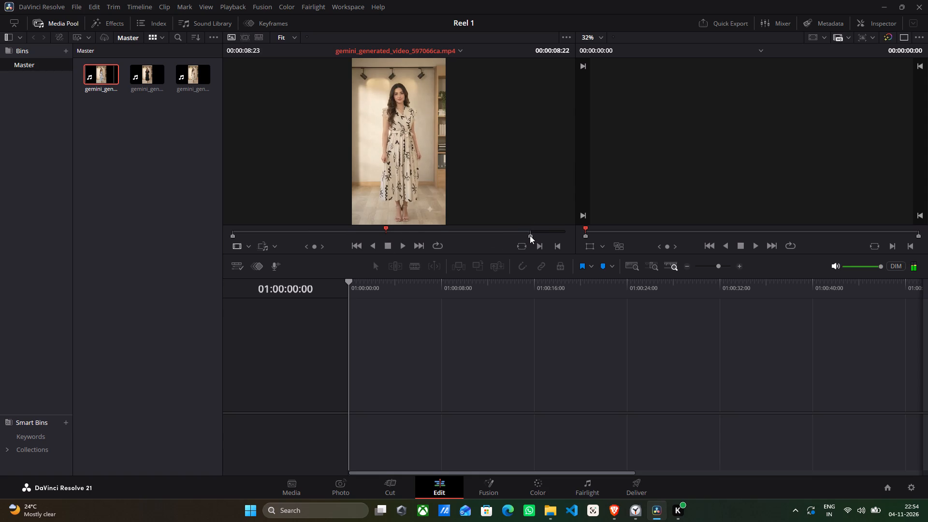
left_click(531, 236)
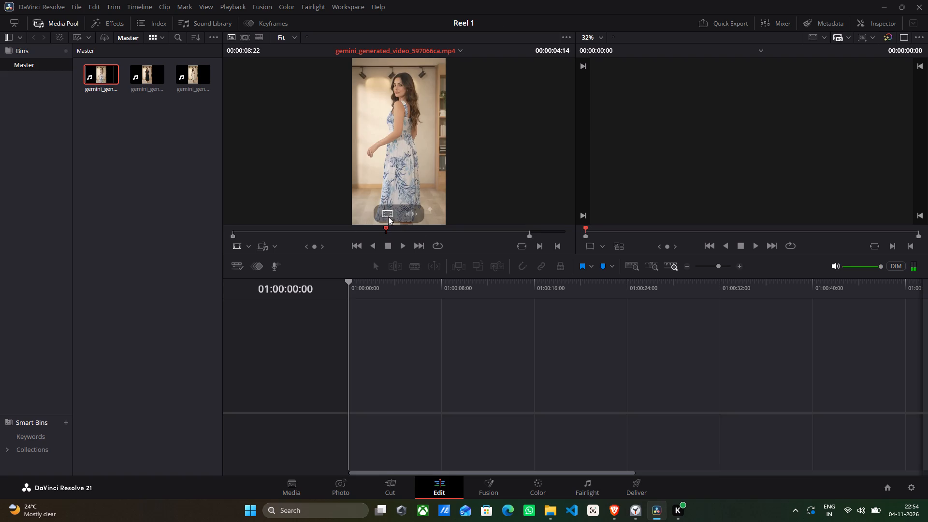
Place only the video of the trimmed gemini_generated_video_597066ca.mp4 at the start of a new timeline on Video 1.
left_click(383, 212)
left_click_drag(383, 212, 379, 257)
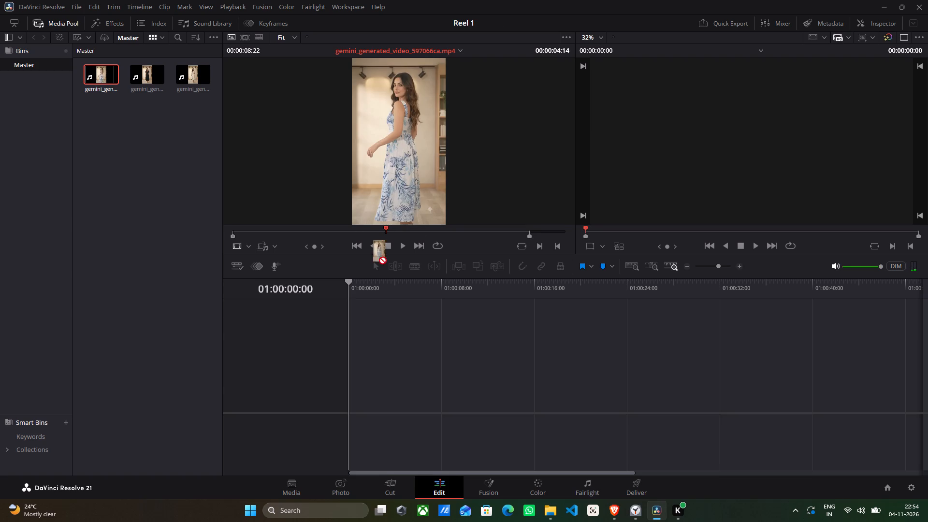
left_click_drag(379, 257, 362, 342)
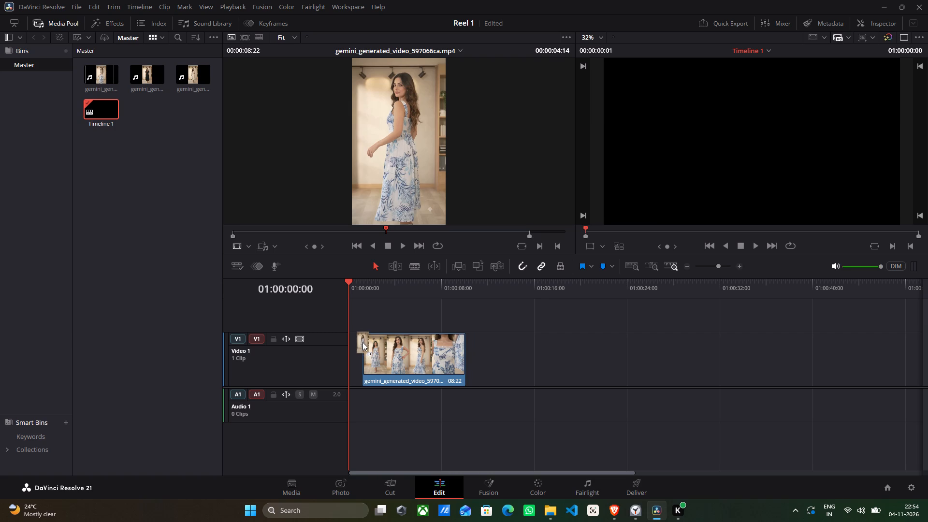
left_click_drag(362, 342, 347, 340)
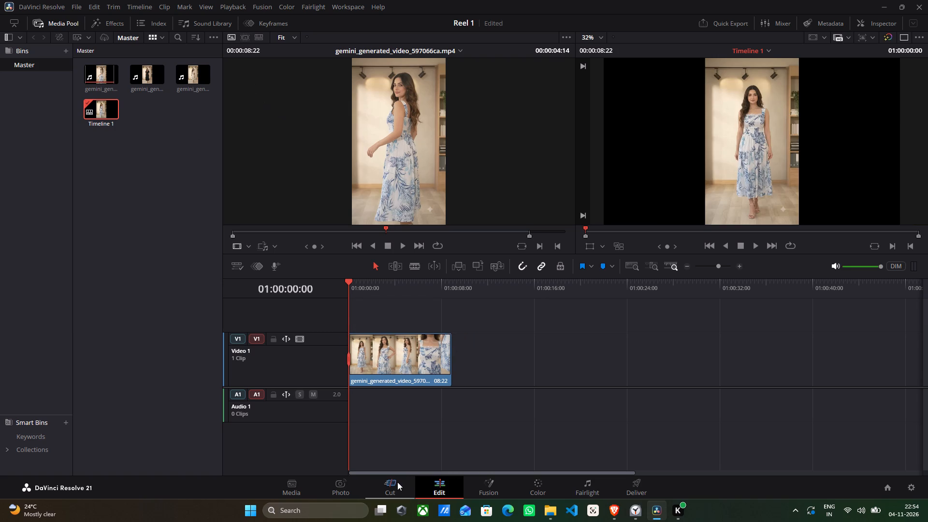
Switch to the Cut page and examine the frames around the out point of gemini_generated_video_597066ca.mp4.
left_click(391, 498)
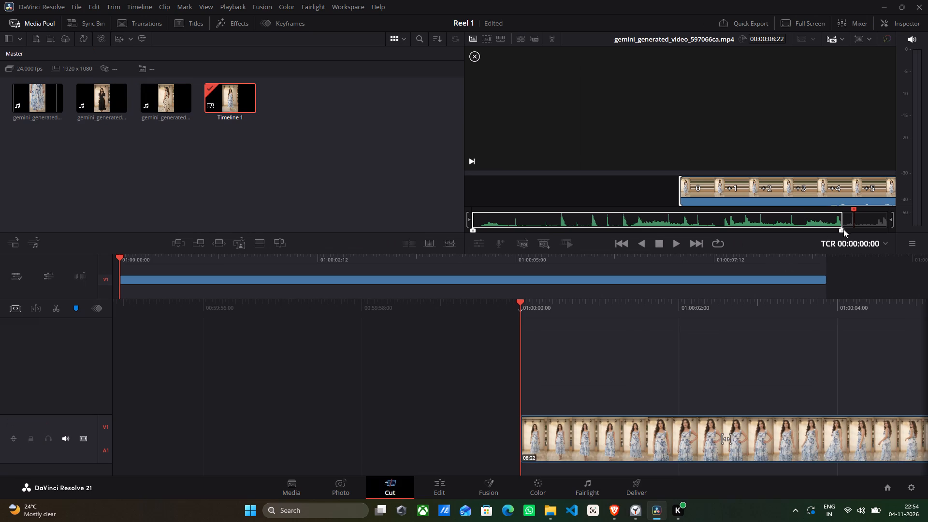
left_click(854, 225)
left_click_drag(854, 225, 843, 228)
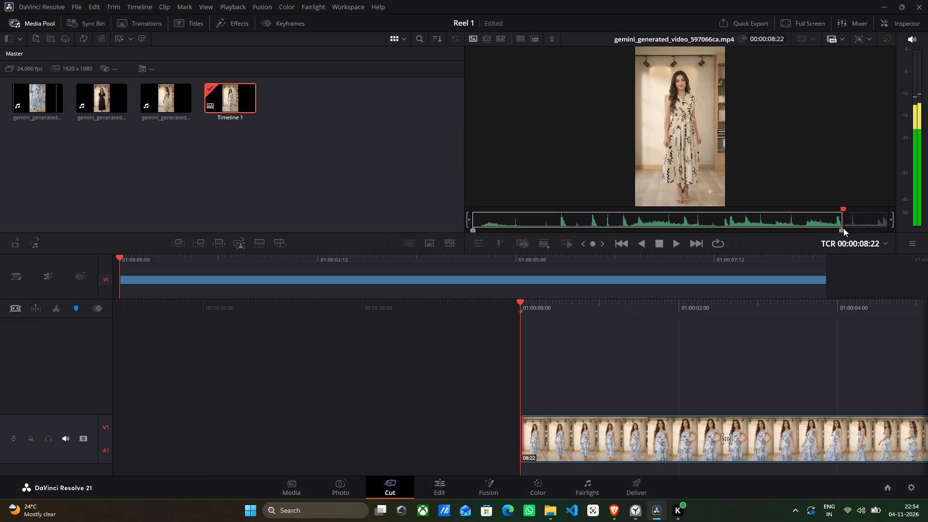
left_click_drag(843, 228, 845, 232)
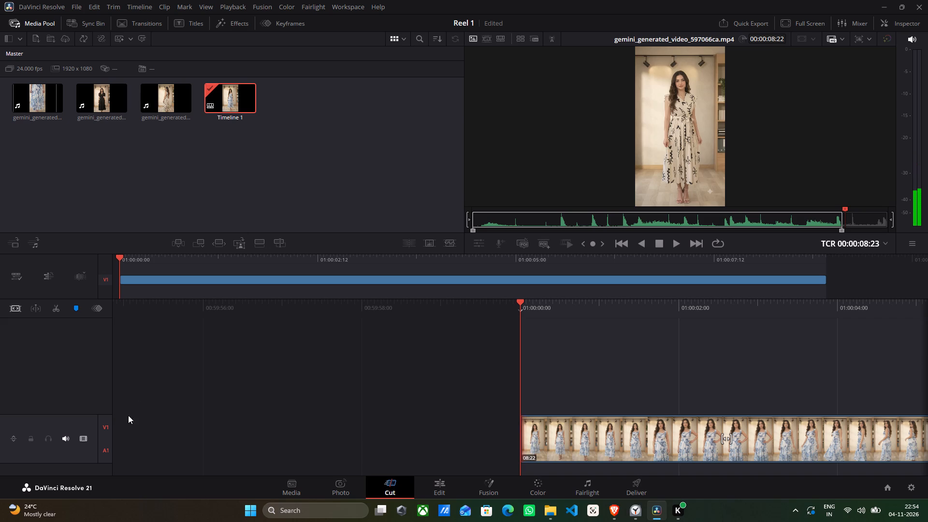
Return to the Edit page and add only the video of gemini_generated_video_56074489.mp4 directly after the blue-and-white dress clip.
left_click(435, 483)
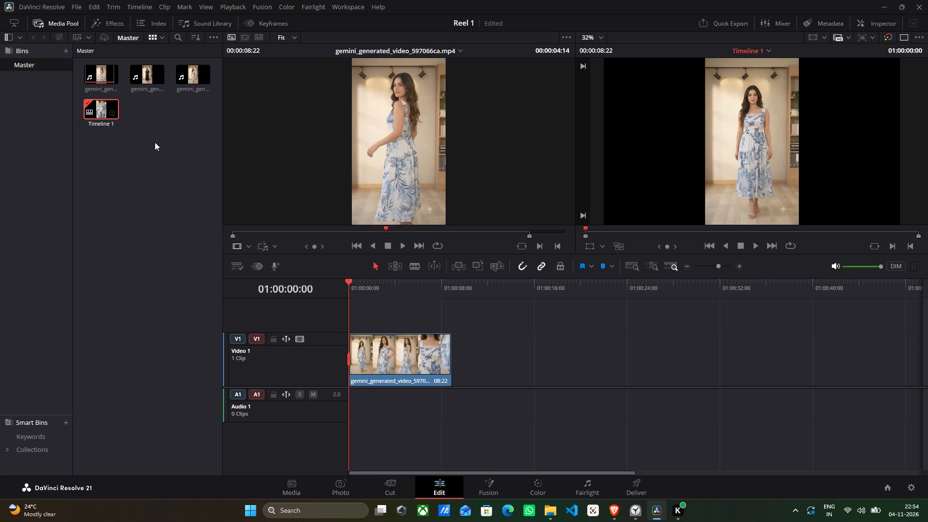
double_click(142, 75)
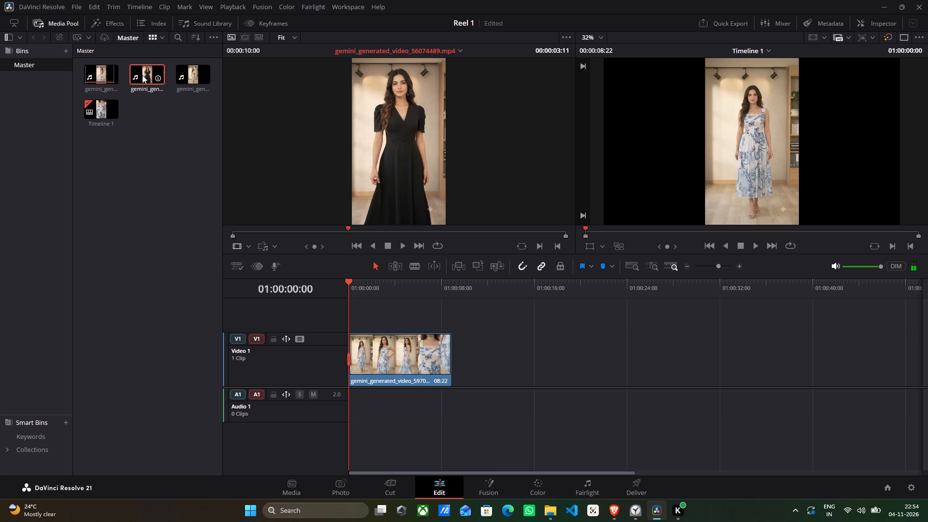
double_click(142, 75)
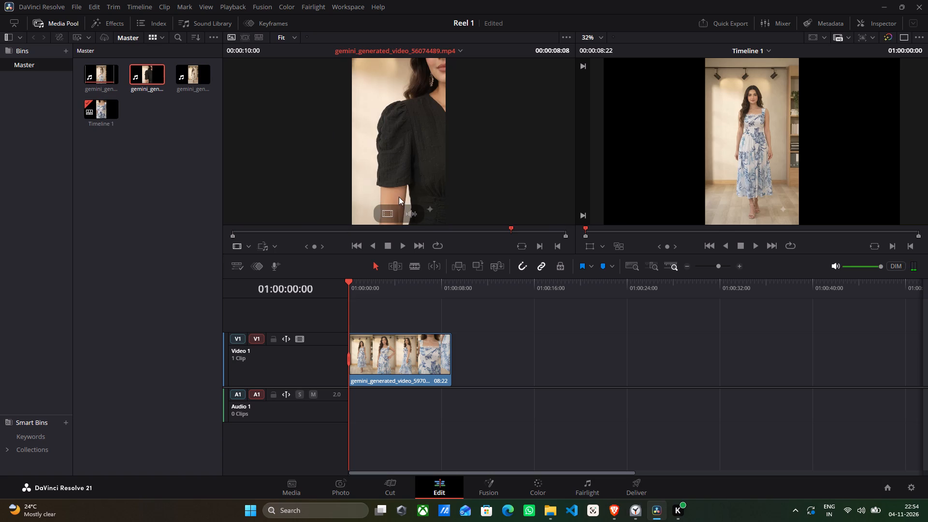
left_click_drag(379, 215, 450, 366)
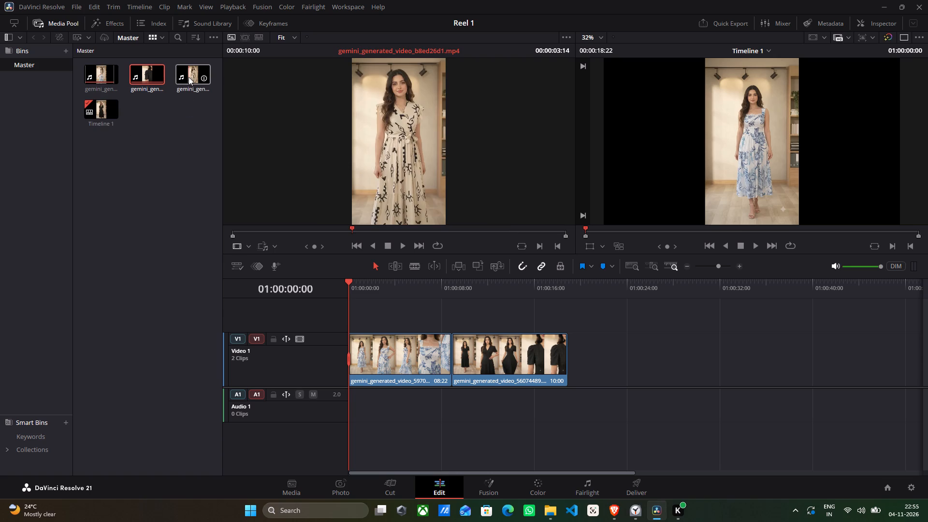
Add gemini_generated_video_b8ed26d1.mp4 with its audio to the timeline directly after the black dress clip.
left_click_drag(188, 77, 581, 362)
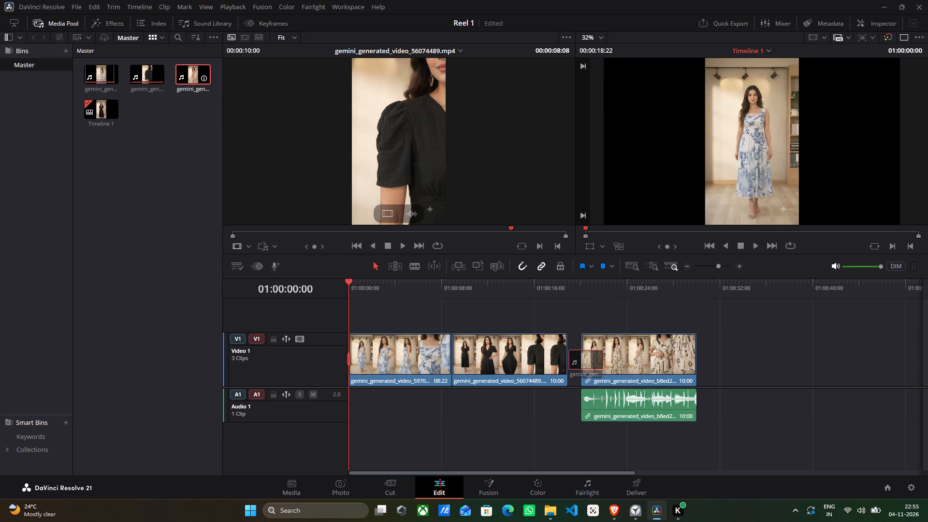
left_click_drag(581, 362, 569, 359)
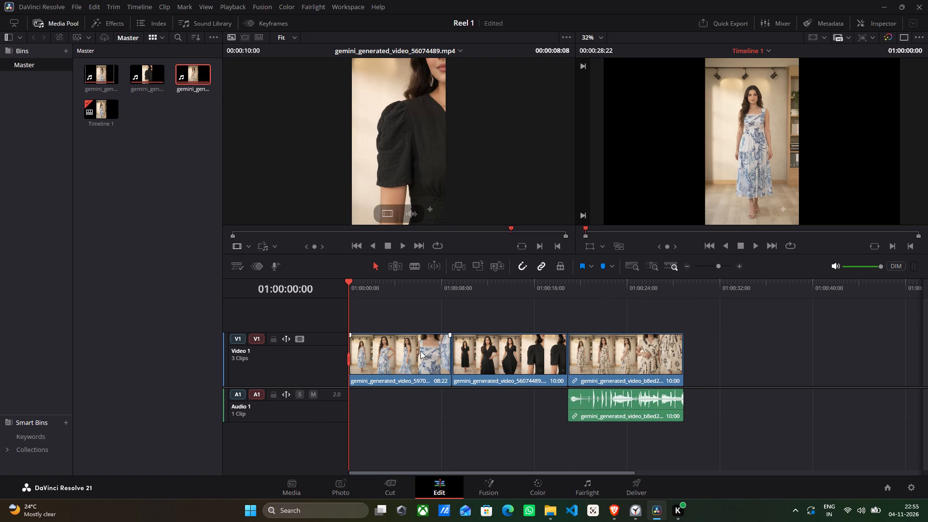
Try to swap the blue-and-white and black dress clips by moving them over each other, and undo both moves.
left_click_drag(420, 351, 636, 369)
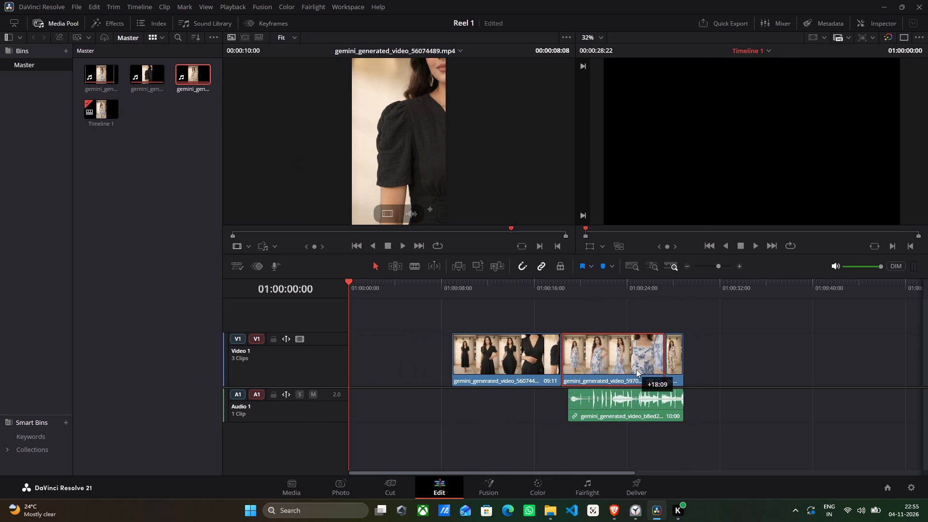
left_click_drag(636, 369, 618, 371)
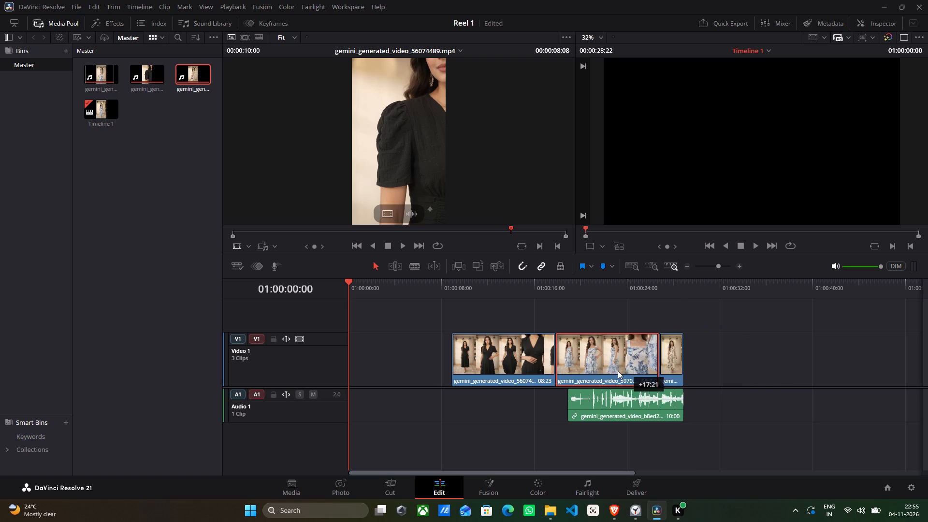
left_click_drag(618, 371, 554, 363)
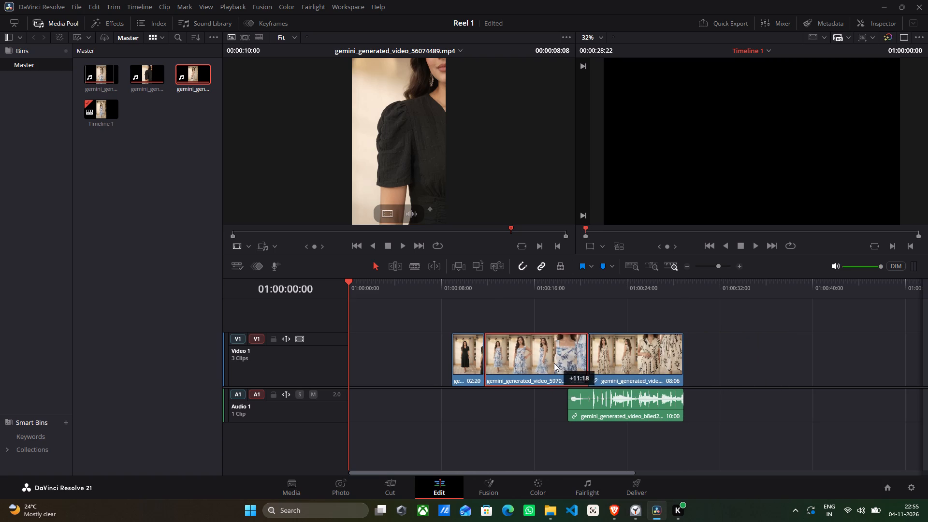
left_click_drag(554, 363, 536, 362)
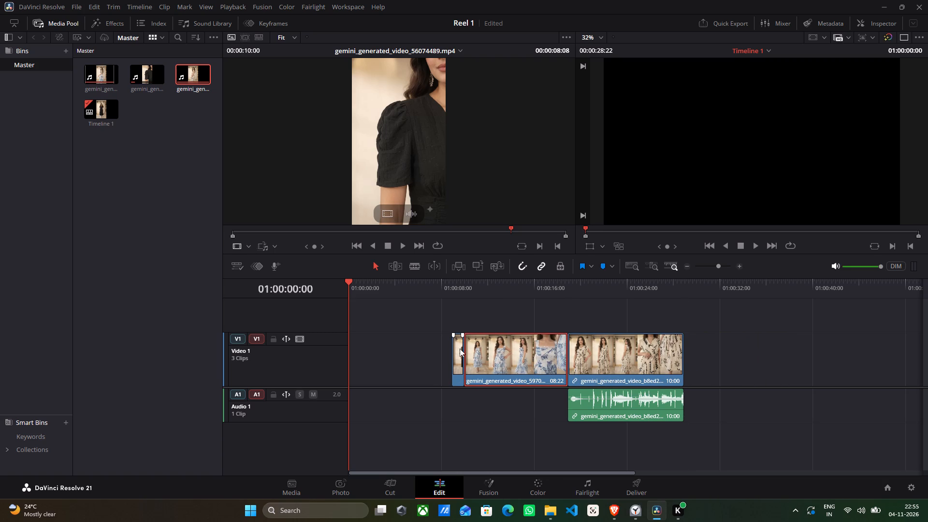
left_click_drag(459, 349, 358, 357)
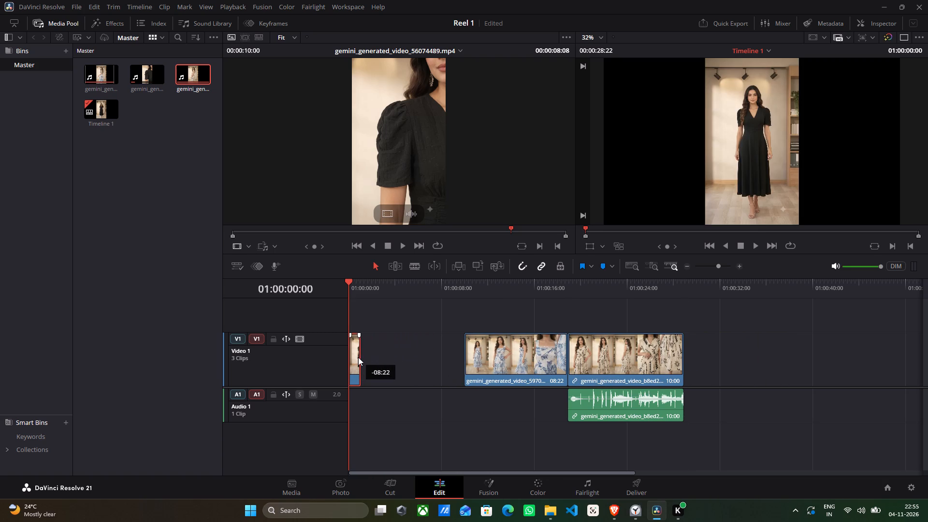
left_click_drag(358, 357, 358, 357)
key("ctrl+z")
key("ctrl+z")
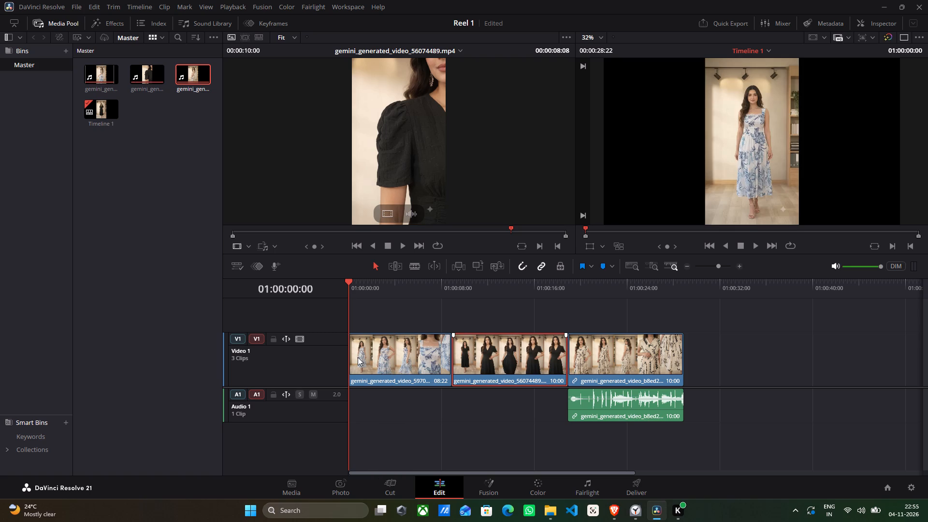
Reorder Video 1 so the black dress clip starts the timeline and the blue-and-white clip sits between it and the cream clip.
left_click_drag(477, 356, 663, 345)
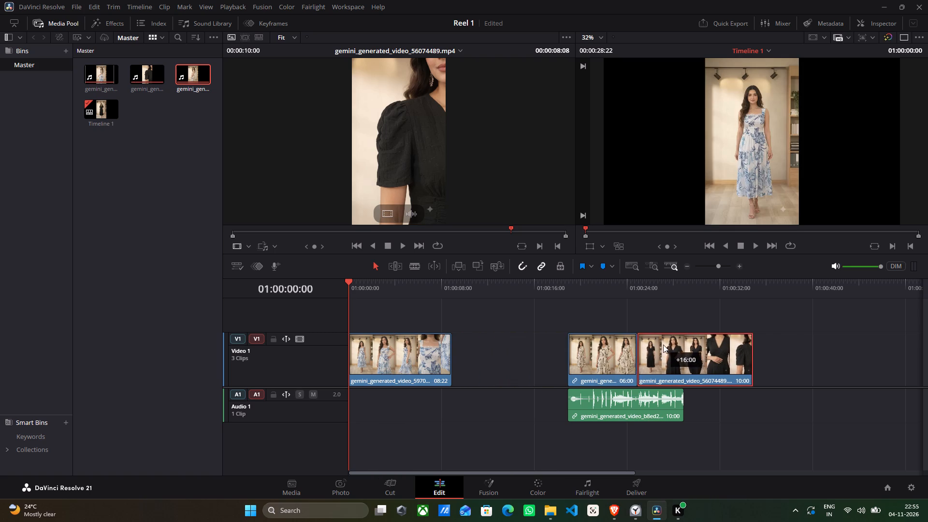
left_click_drag(663, 345, 709, 341)
left_click_drag(395, 352, 476, 356)
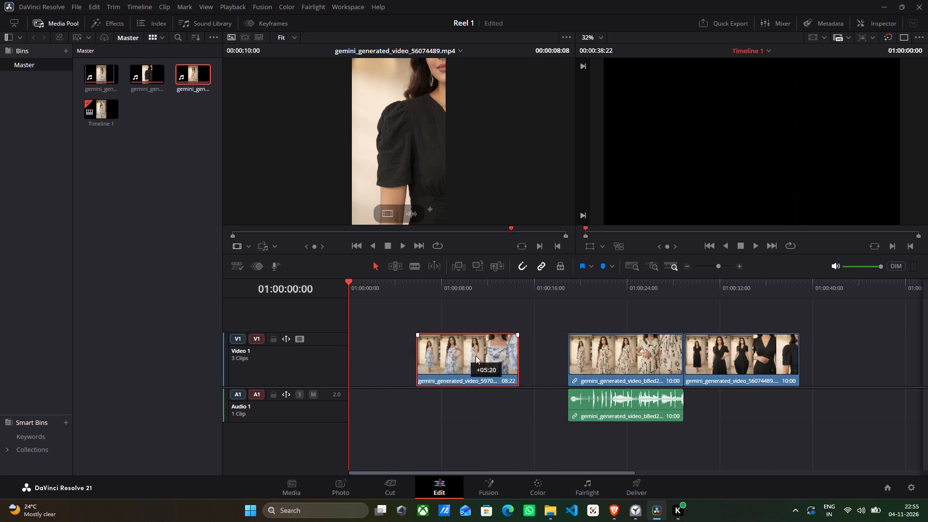
left_click_drag(476, 356, 514, 358)
left_click_drag(740, 348, 464, 355)
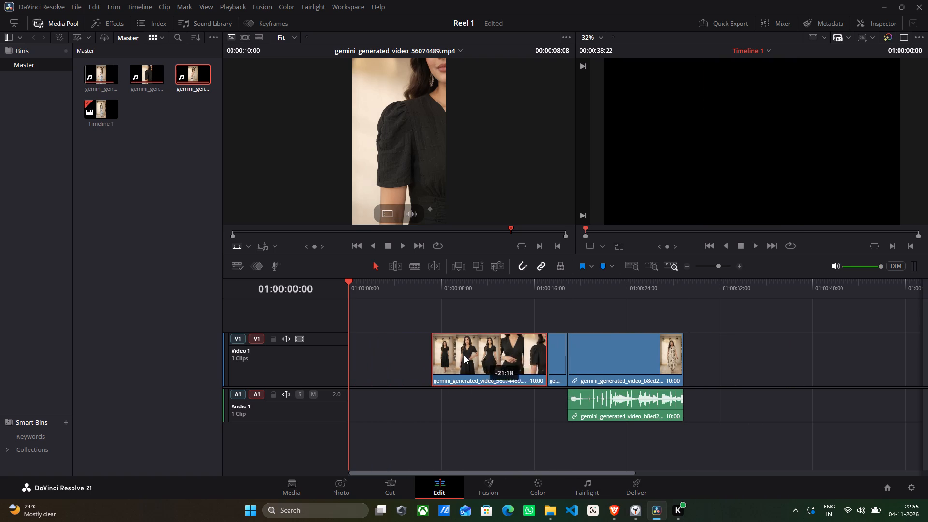
left_click_drag(464, 355, 408, 355)
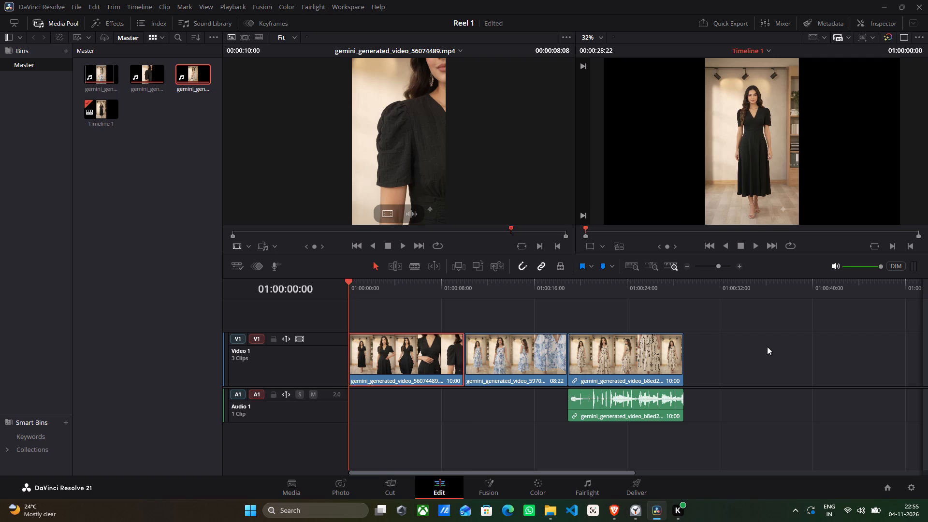
left_click(767, 347)
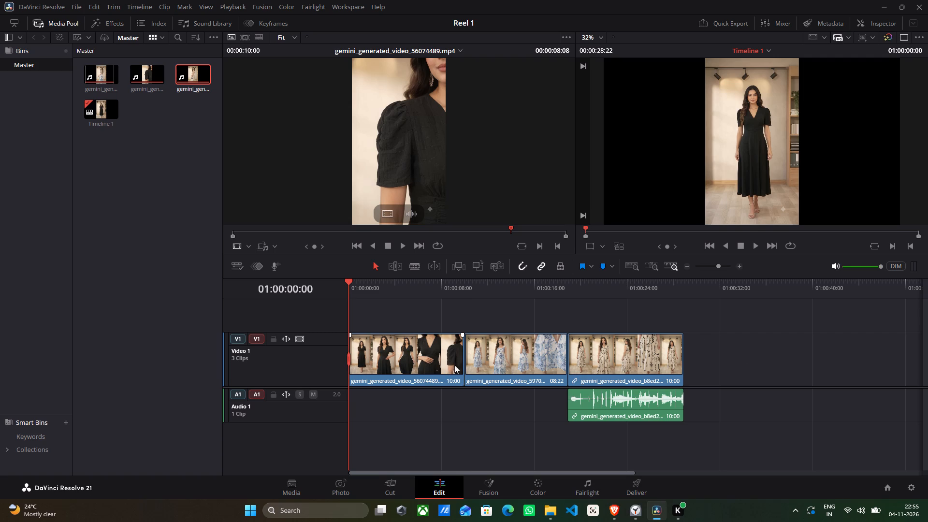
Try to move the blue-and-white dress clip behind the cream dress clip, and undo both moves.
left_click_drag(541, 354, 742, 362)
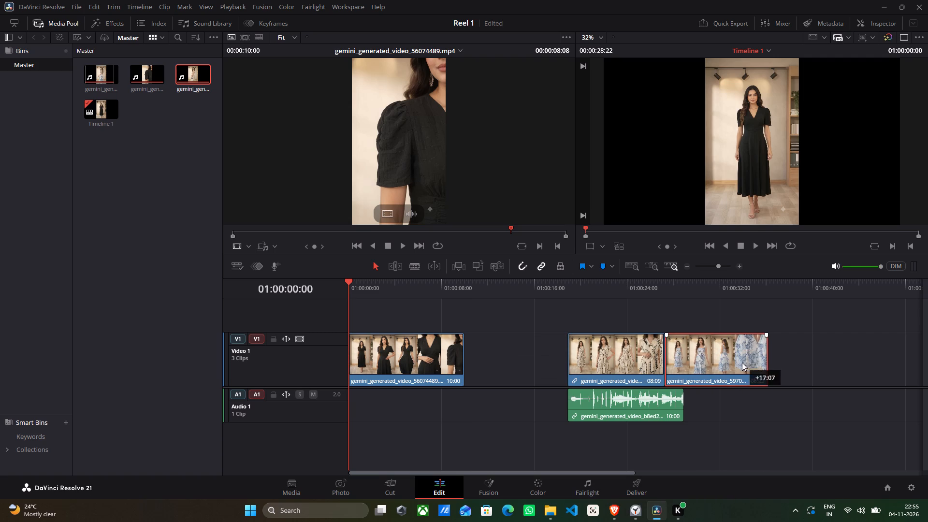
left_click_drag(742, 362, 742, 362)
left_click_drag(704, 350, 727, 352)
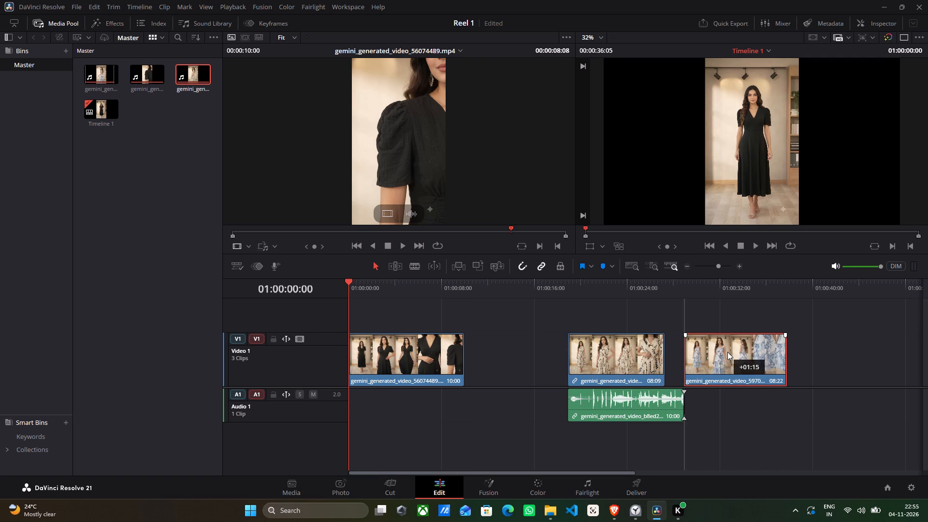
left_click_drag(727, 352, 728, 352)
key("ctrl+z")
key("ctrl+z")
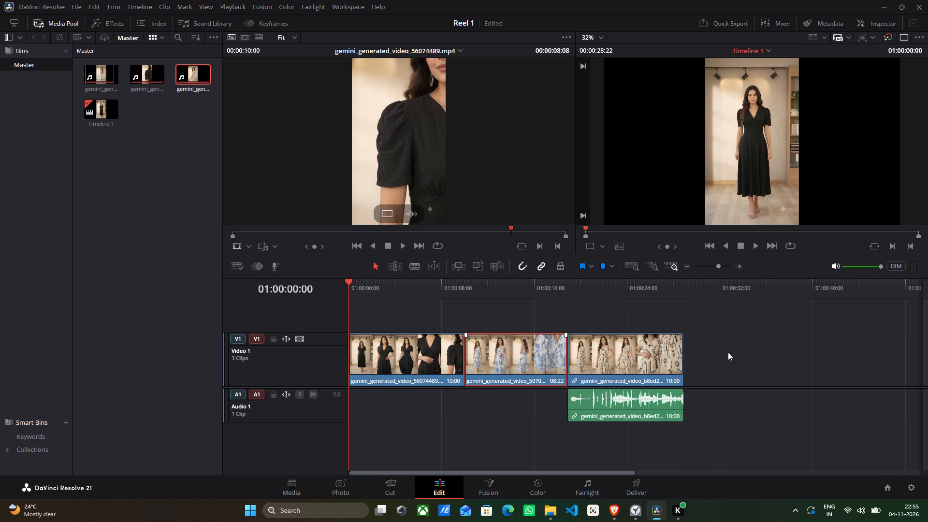
Move the cream dress clip with its audio directly after the black dress clip and place the blue-and-white clip last, without gaps.
left_click_drag(523, 363, 749, 359)
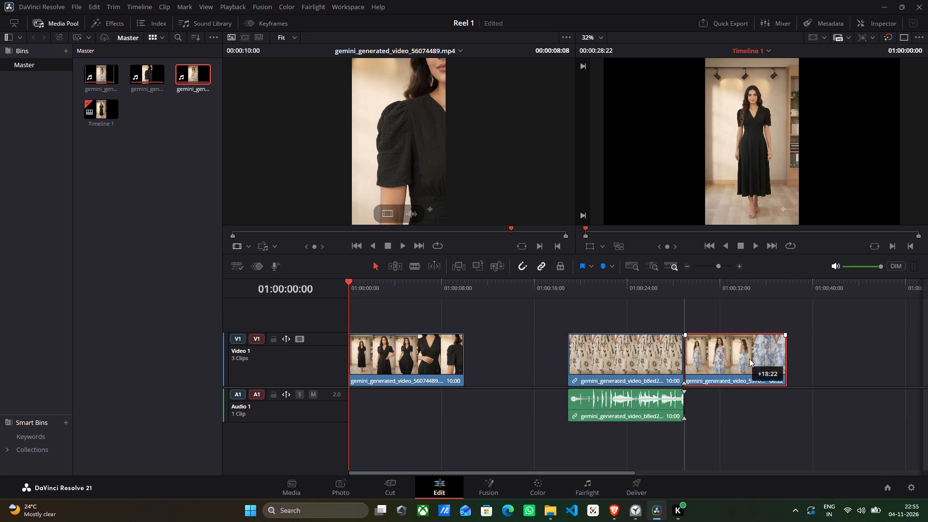
left_click_drag(749, 359, 755, 359)
left_click_drag(639, 355, 536, 360)
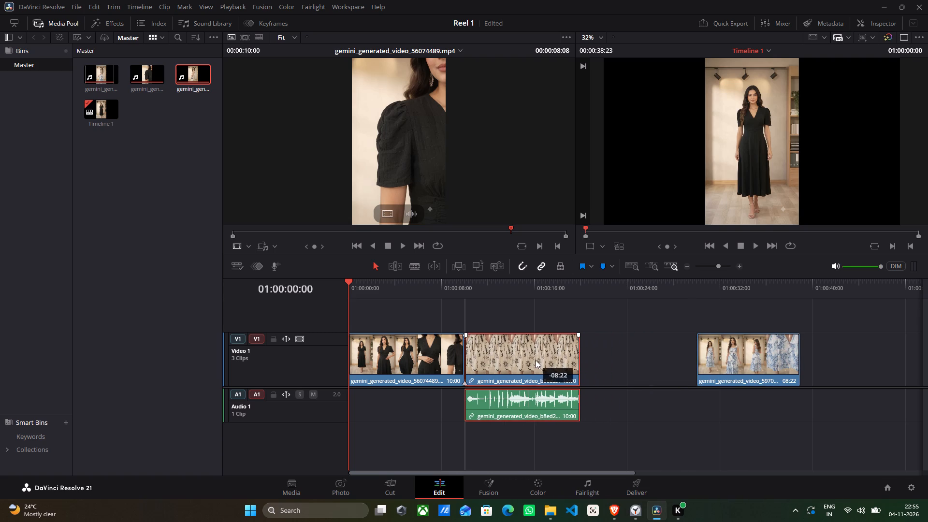
left_click_drag(536, 360, 535, 360)
left_click_drag(735, 349, 605, 363)
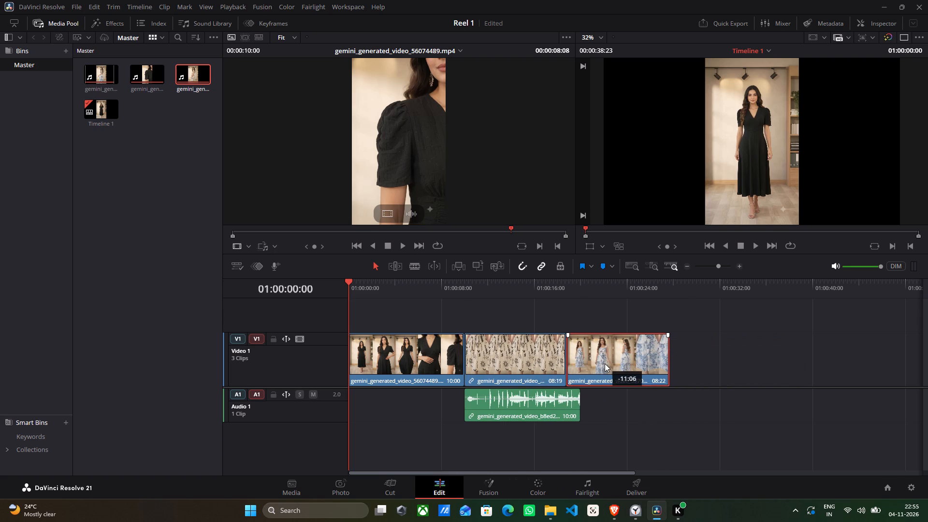
left_click_drag(605, 363, 619, 364)
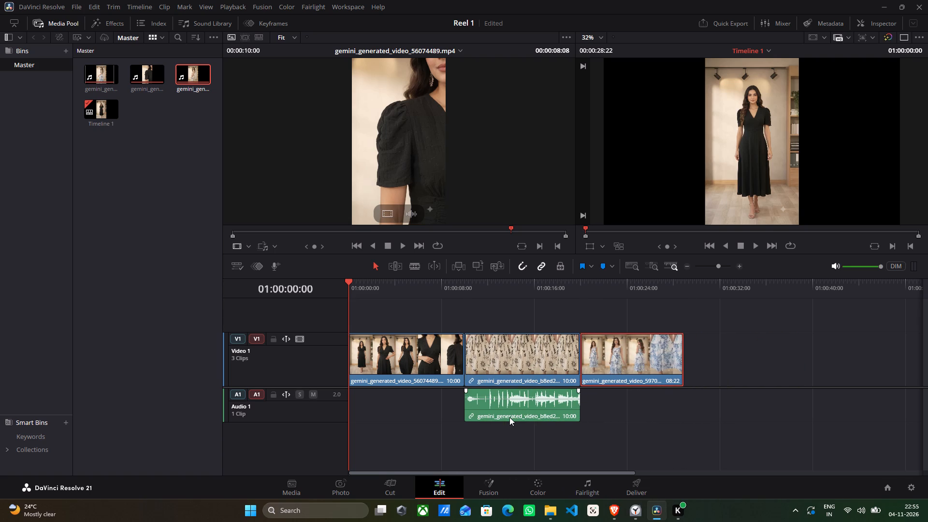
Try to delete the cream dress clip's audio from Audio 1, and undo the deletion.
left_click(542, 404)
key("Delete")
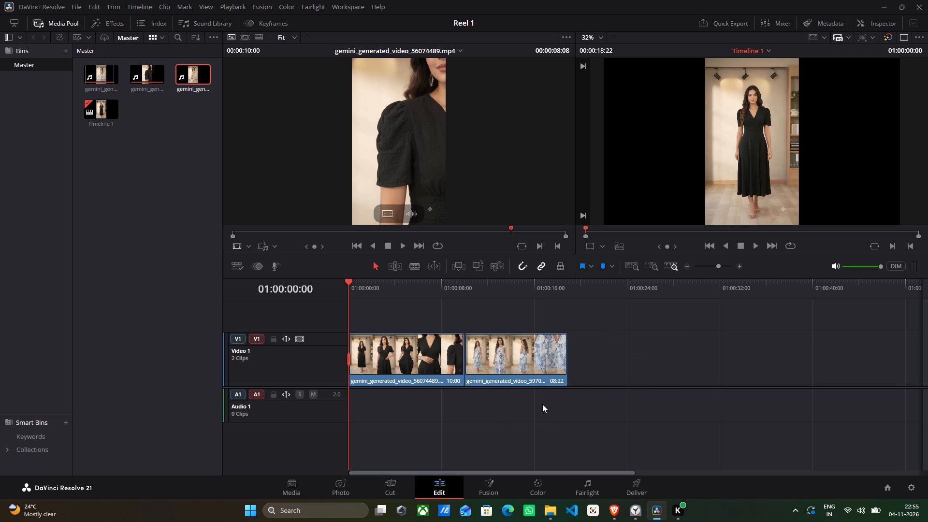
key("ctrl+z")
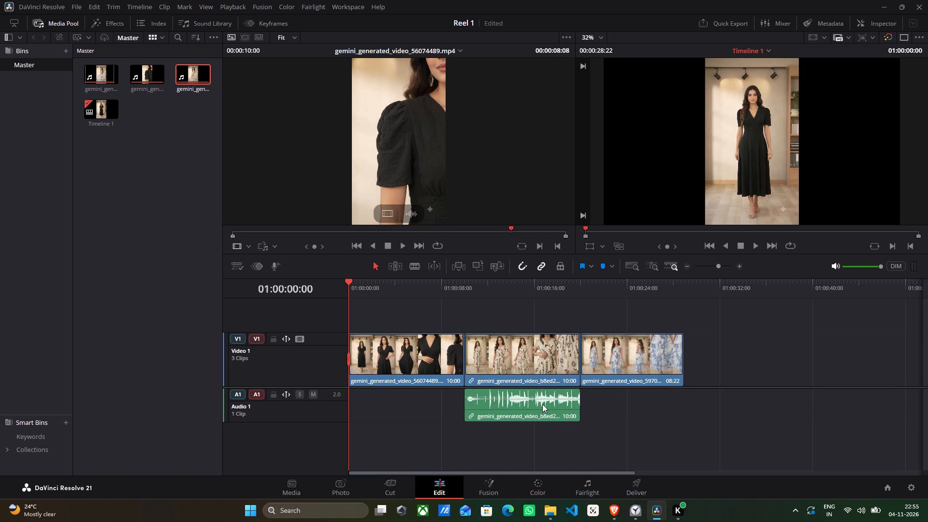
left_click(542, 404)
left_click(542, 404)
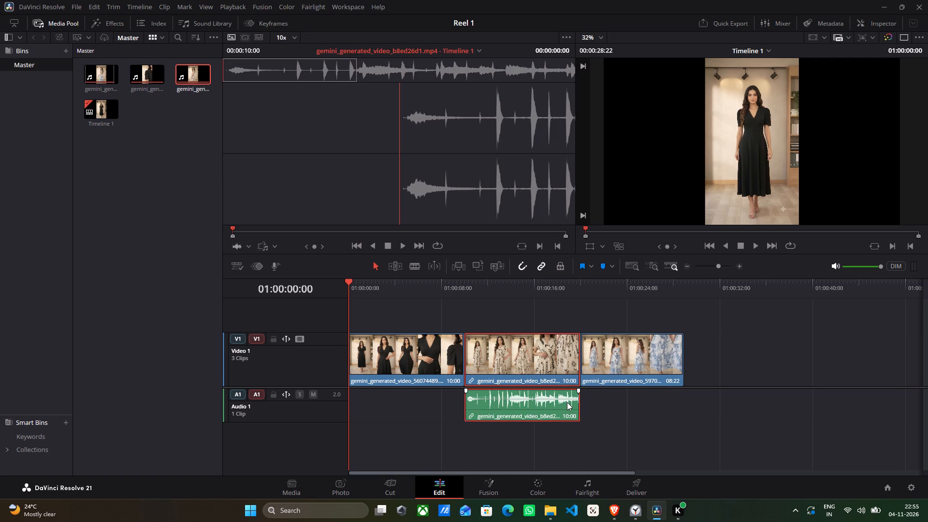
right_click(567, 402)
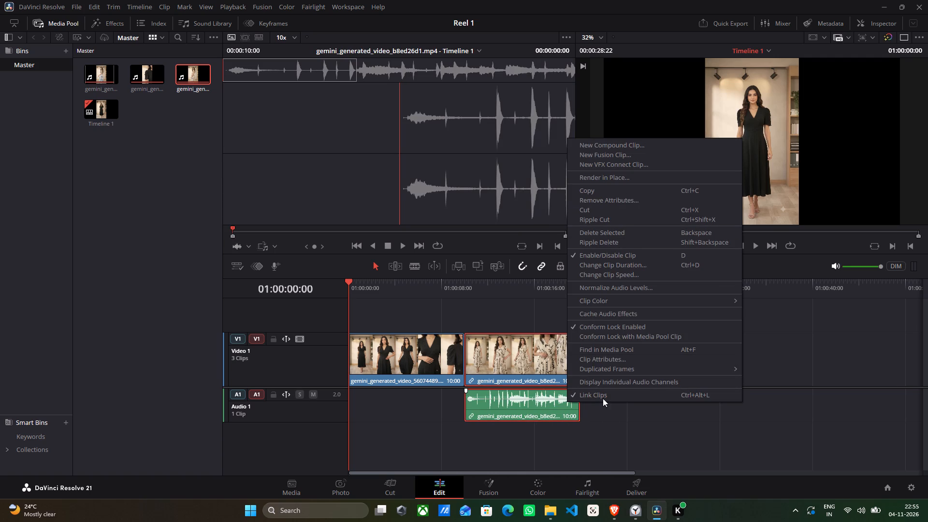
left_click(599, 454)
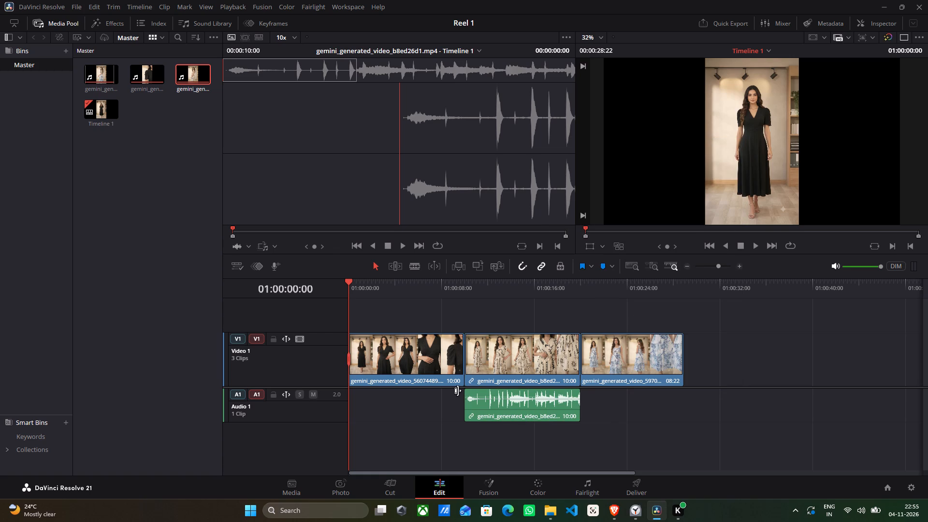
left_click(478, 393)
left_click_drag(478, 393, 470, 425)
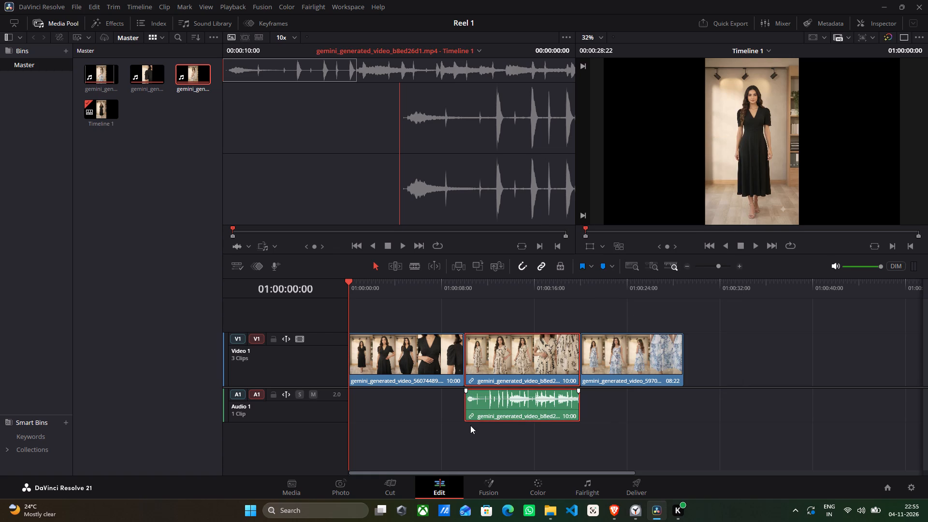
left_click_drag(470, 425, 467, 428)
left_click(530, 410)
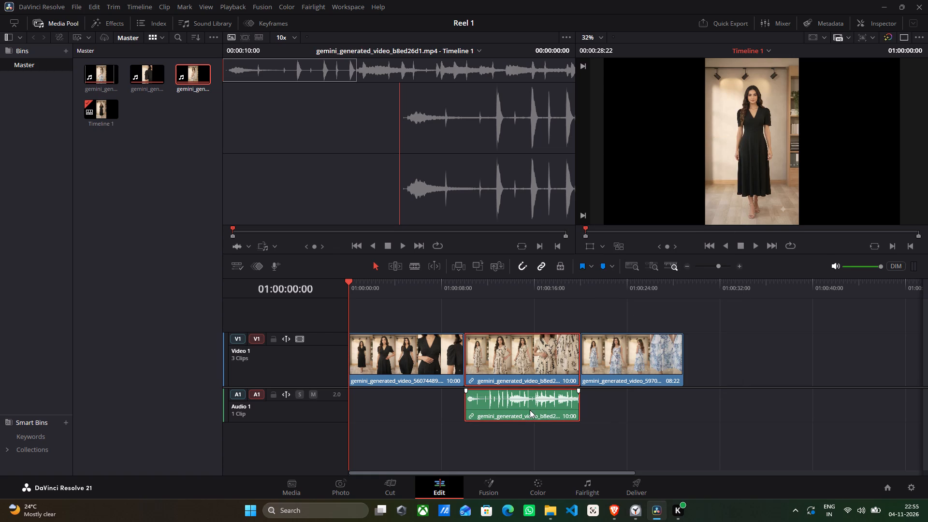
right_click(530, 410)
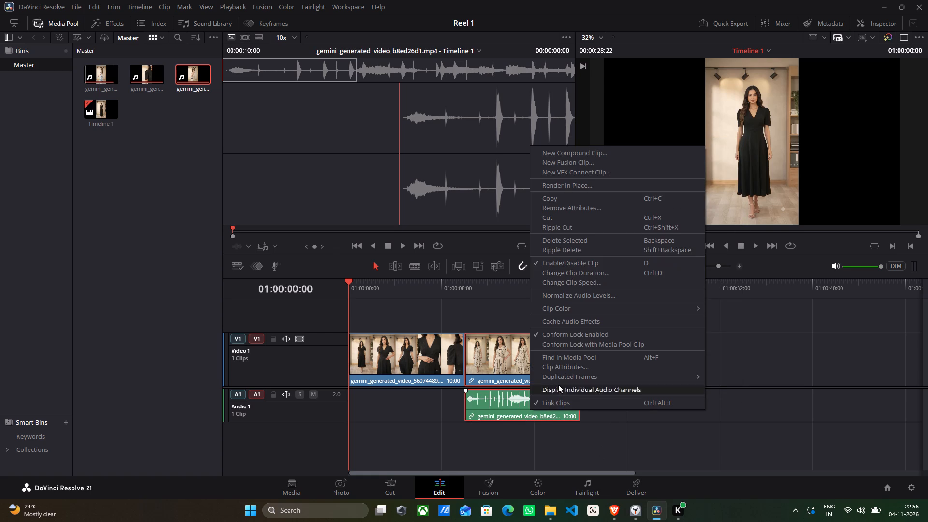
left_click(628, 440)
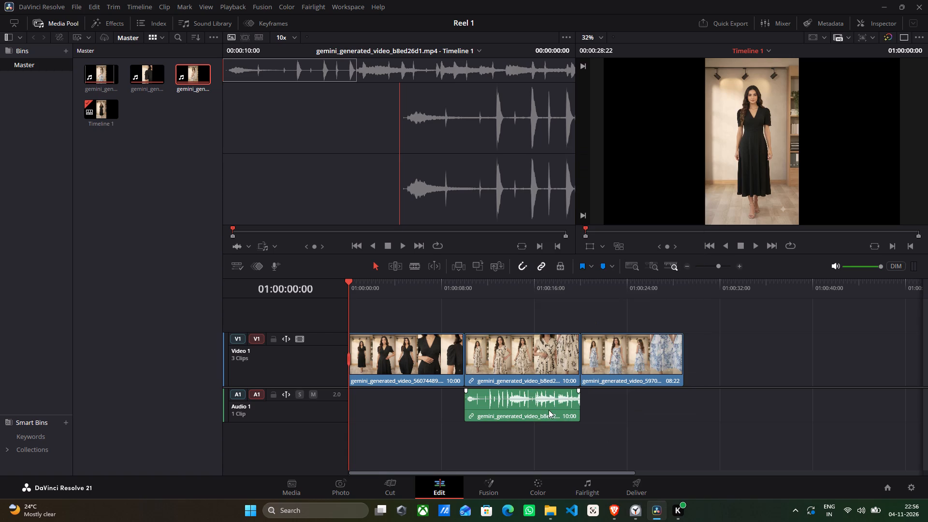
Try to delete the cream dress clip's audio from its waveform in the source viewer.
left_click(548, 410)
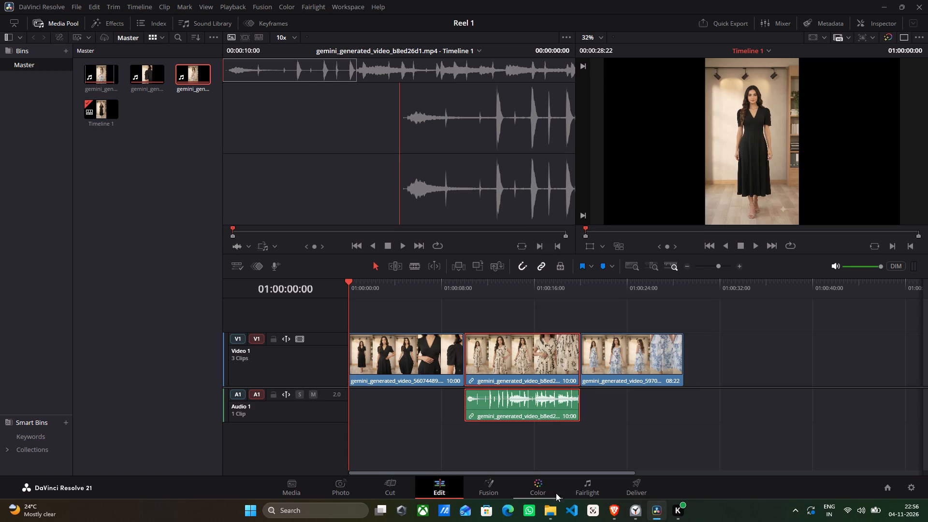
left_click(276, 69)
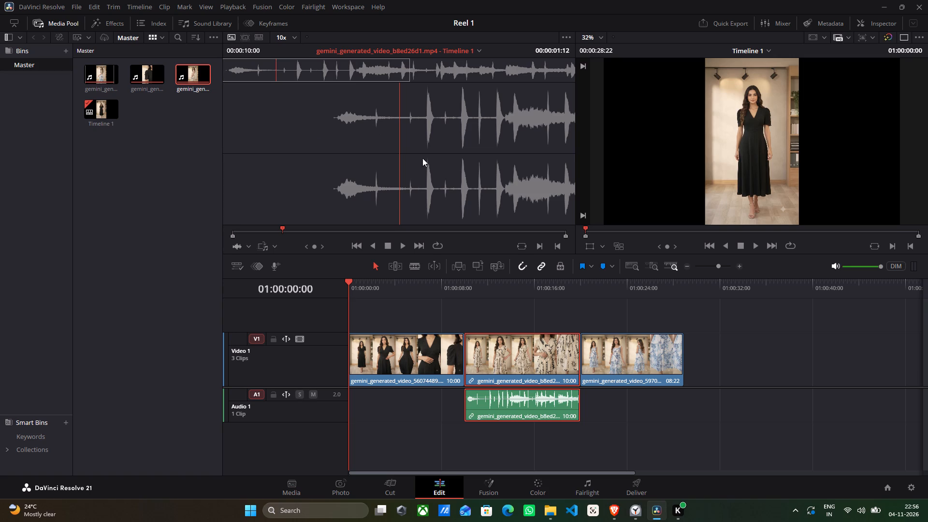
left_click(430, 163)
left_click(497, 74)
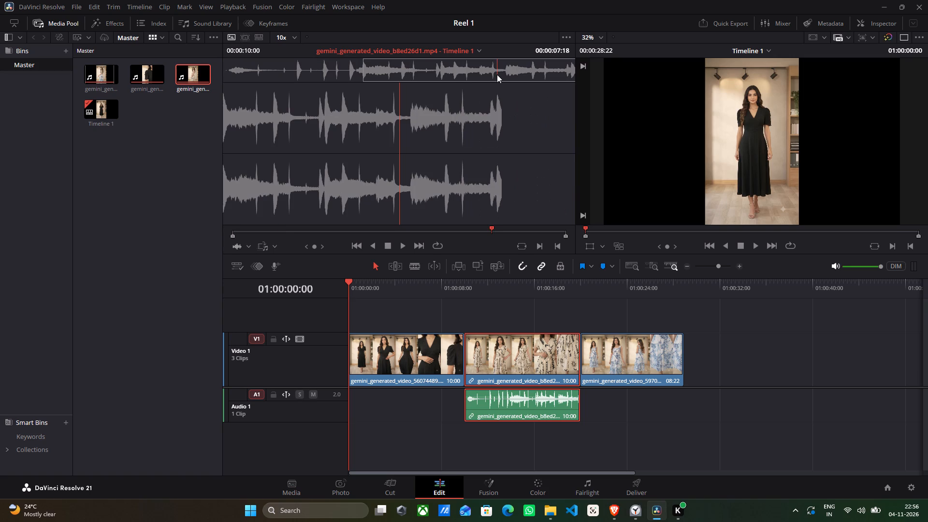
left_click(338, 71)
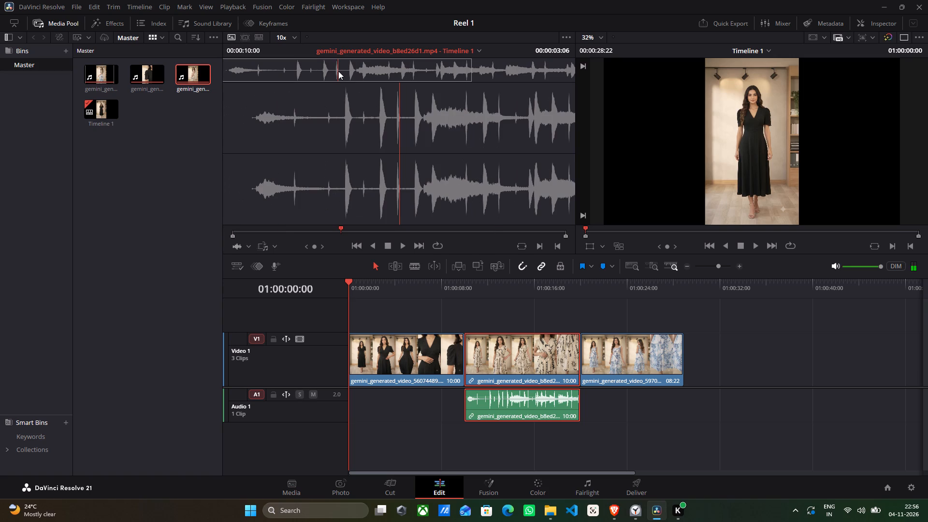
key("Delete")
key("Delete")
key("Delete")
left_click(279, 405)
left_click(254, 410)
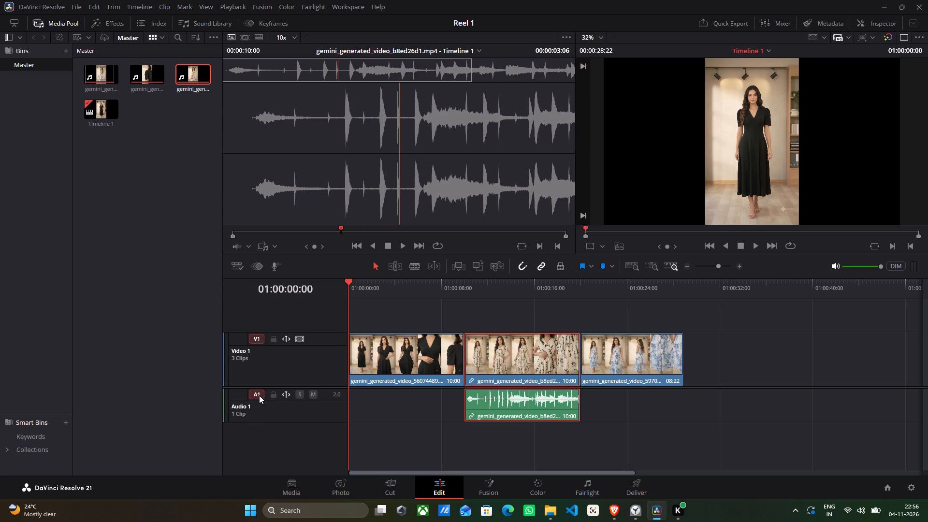
Add a fade-in spanning the full 10:00 length of the cream dress clip's audio on Audio 1.
left_click(478, 402)
left_click_drag(465, 391, 592, 404)
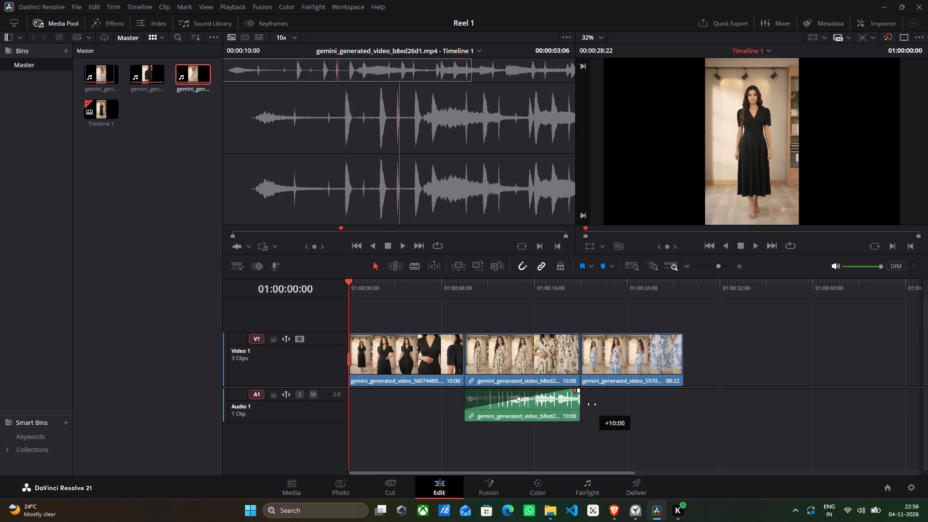
left_click_drag(592, 404, 656, 439)
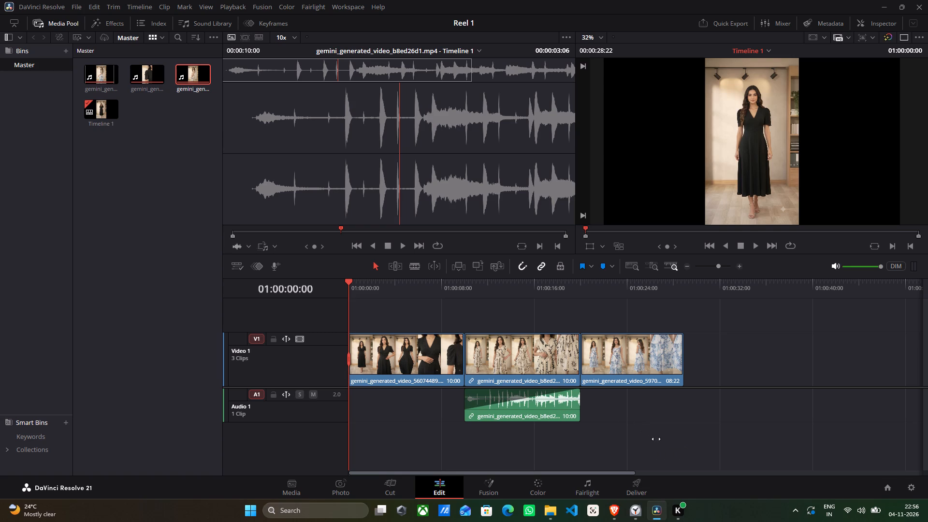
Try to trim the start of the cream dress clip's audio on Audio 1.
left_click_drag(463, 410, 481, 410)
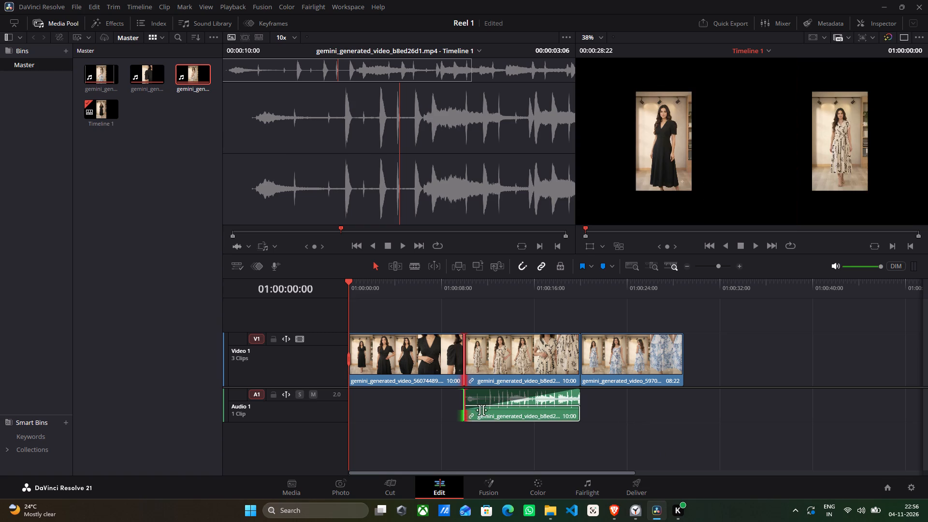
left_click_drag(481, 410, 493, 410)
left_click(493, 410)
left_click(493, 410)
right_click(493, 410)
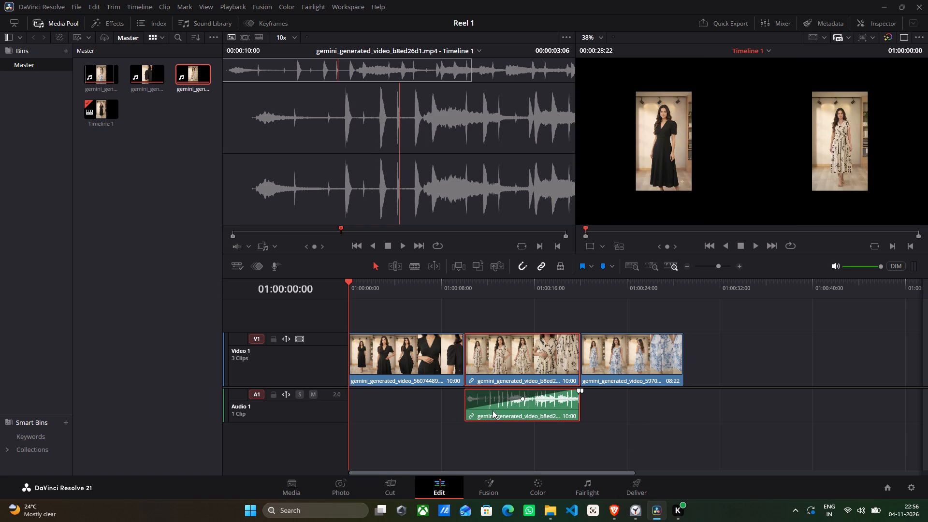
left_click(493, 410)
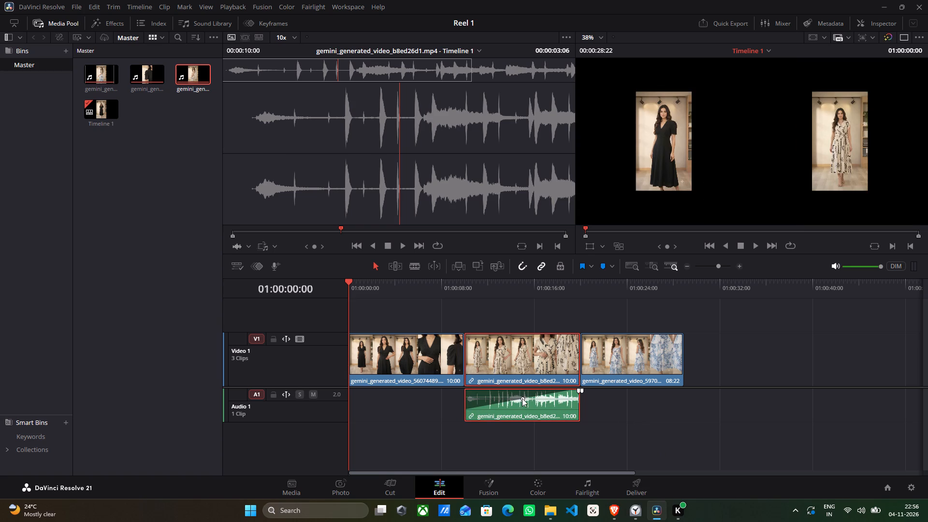
Lower the volume of the cream dress clip's audio on Audio 1 all the way down to silence.
left_click(522, 398)
left_click(521, 395)
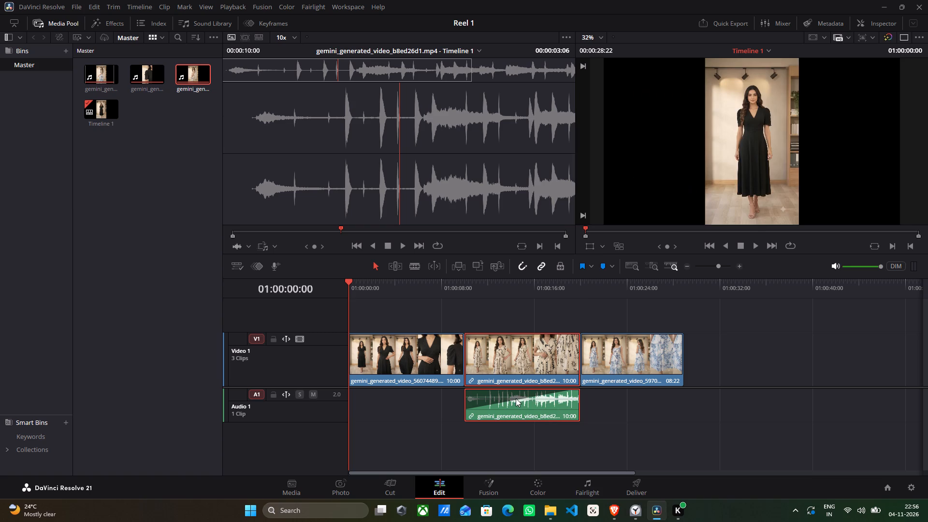
left_click(524, 395)
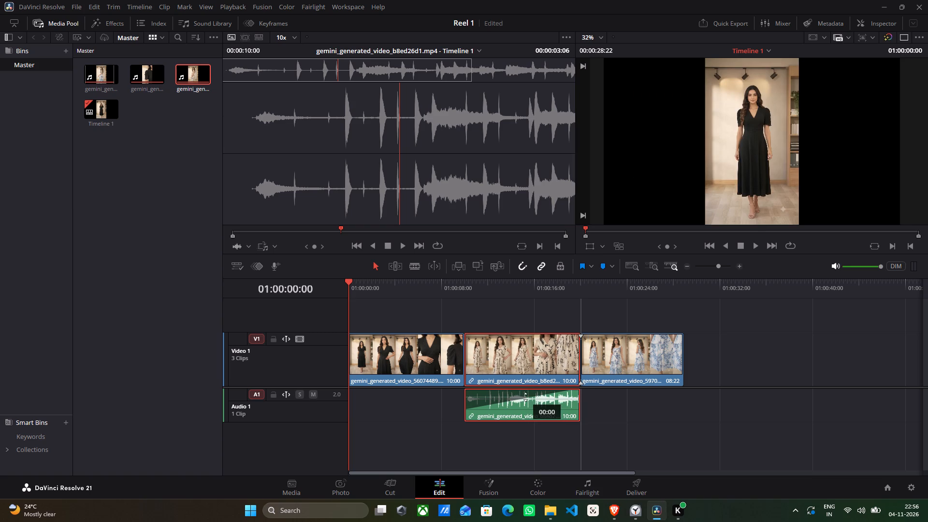
left_click_drag(528, 398, 518, 443)
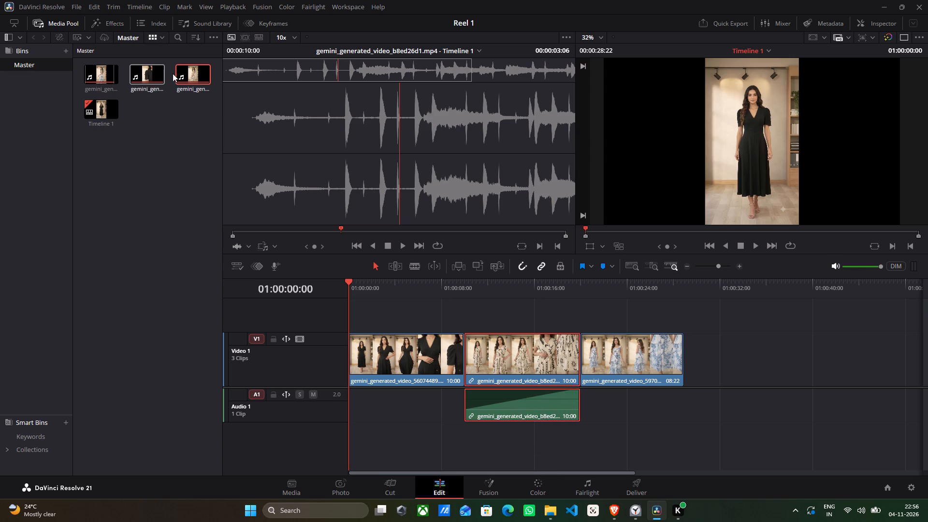
Open the cream dress source video from the Master bin in the source viewer.
left_click(191, 69)
double_click(191, 69)
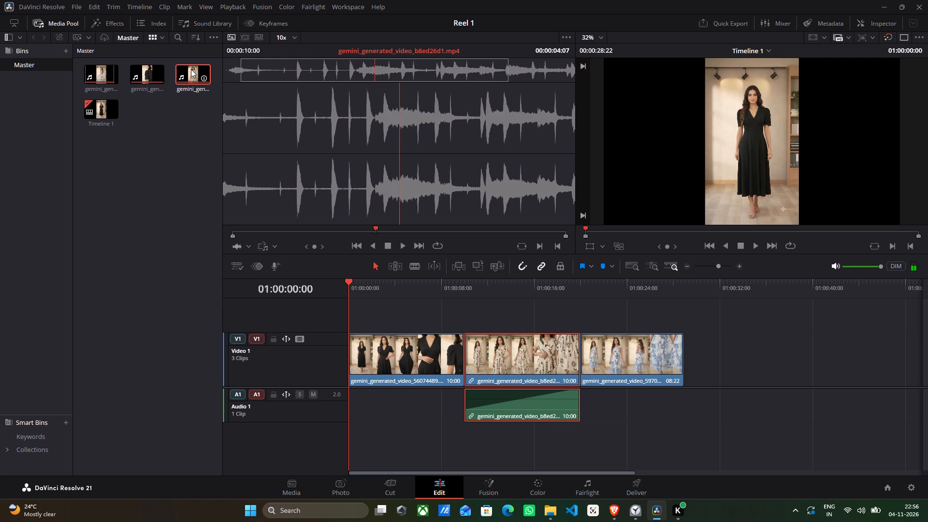
double_click(191, 69)
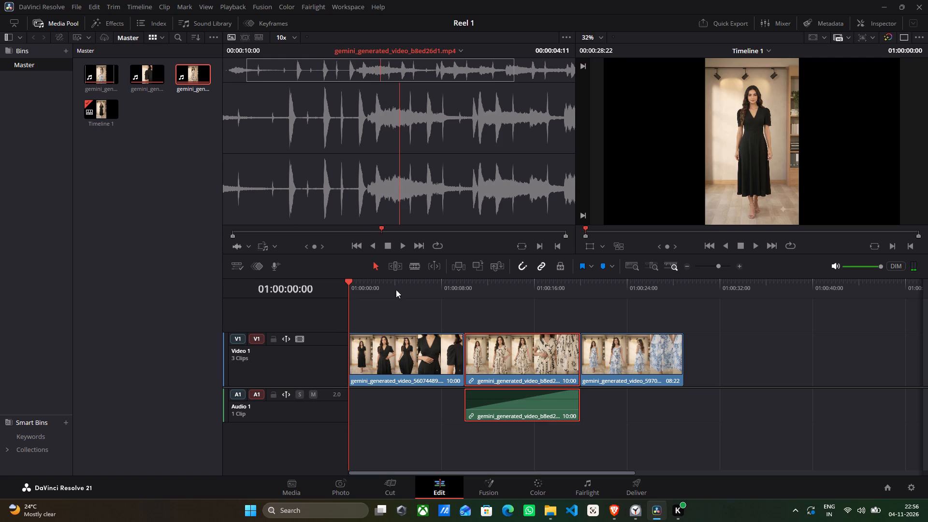
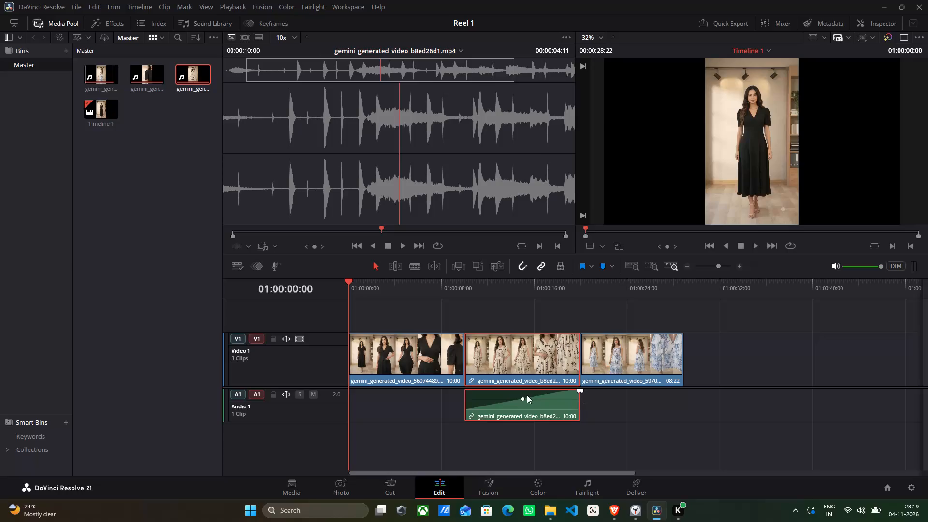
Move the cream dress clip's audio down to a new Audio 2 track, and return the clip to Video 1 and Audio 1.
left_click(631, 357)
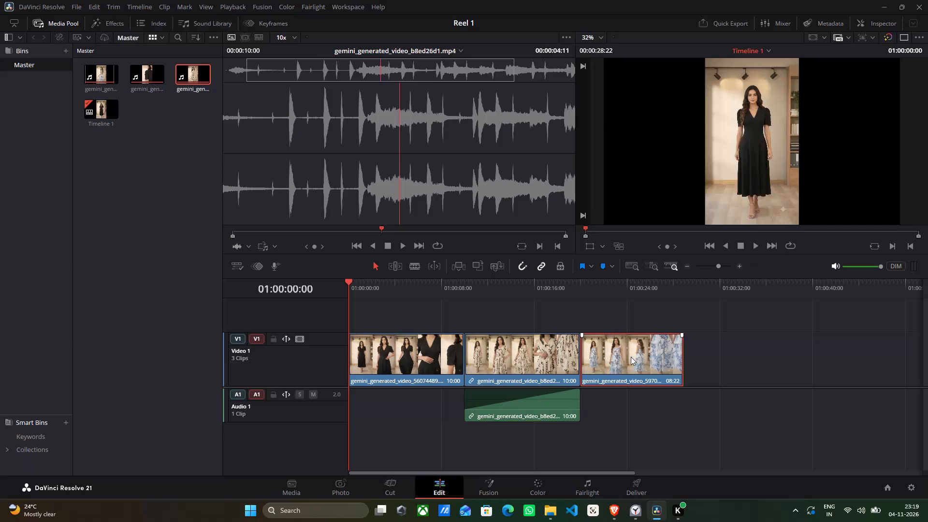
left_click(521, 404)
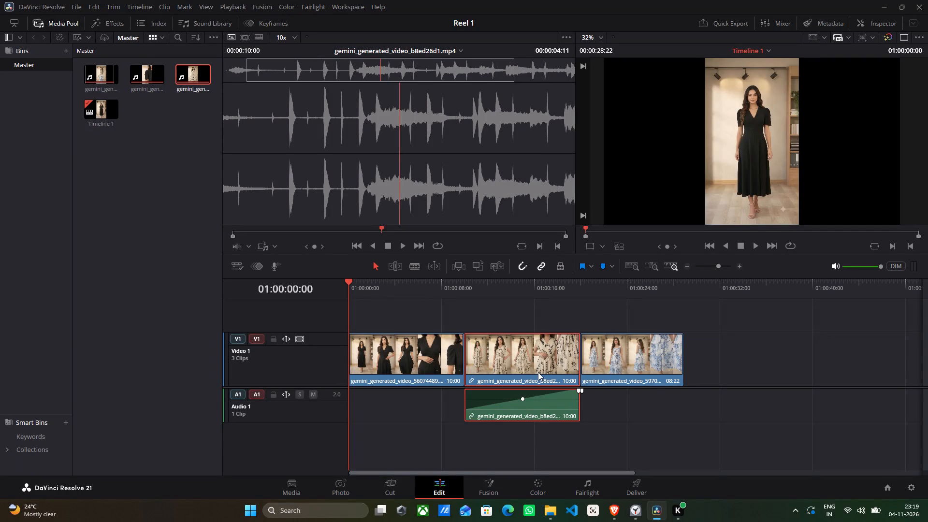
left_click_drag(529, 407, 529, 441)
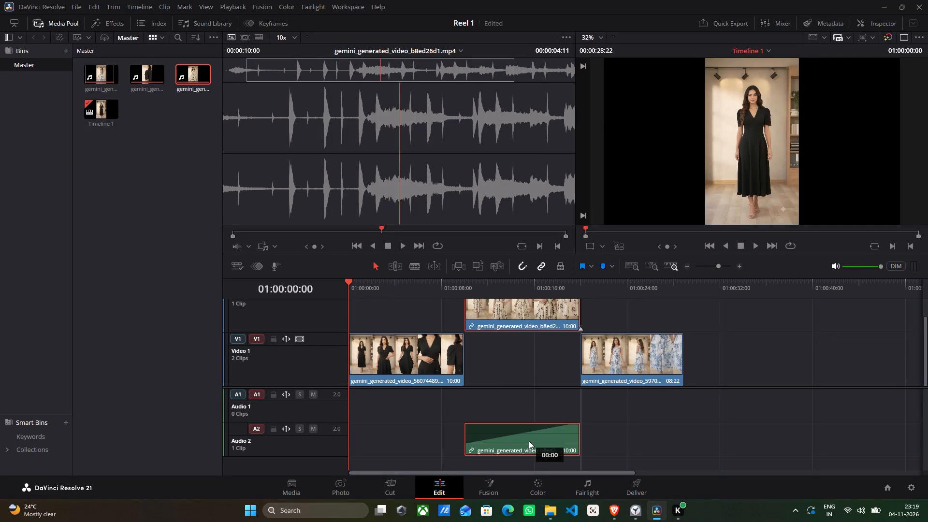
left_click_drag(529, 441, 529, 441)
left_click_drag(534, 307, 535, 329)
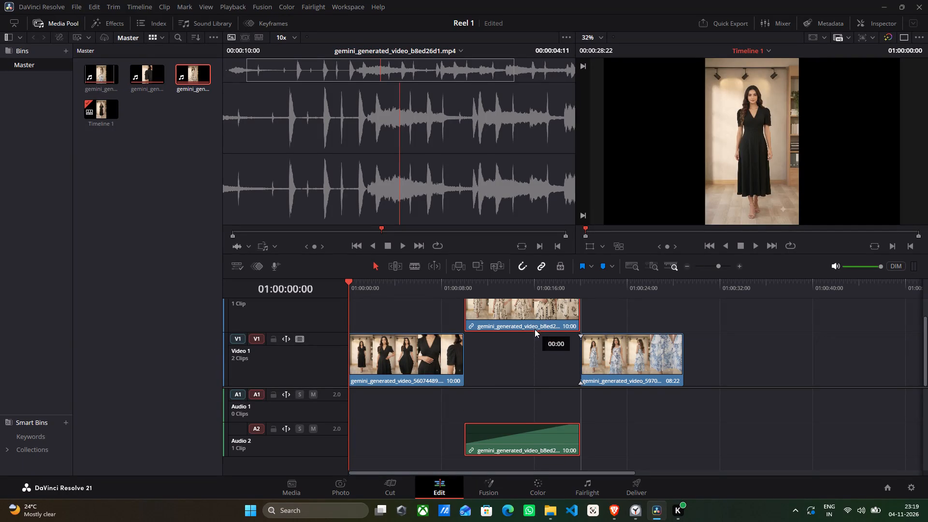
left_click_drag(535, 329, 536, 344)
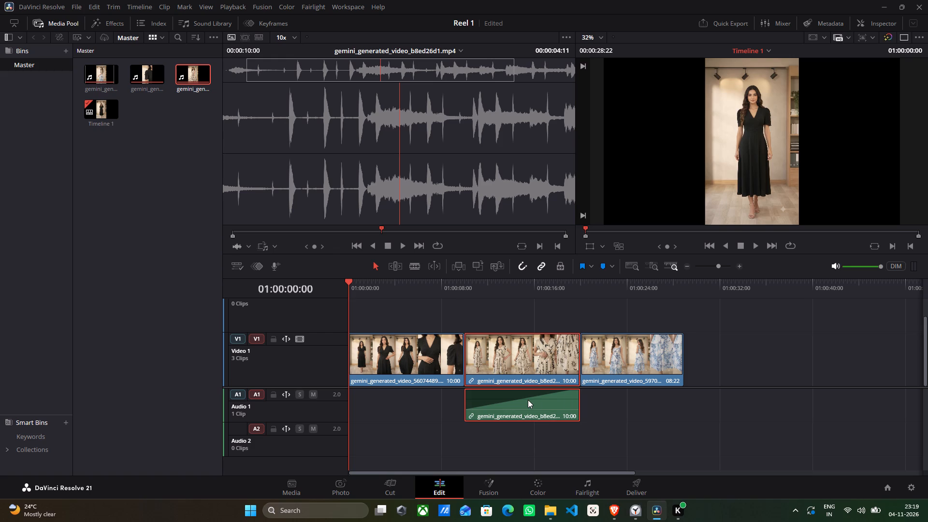
Delete only the cream dress clip's audio from Audio 1, locking Video 1 during the deletion and unlocking it again.
left_click(528, 400)
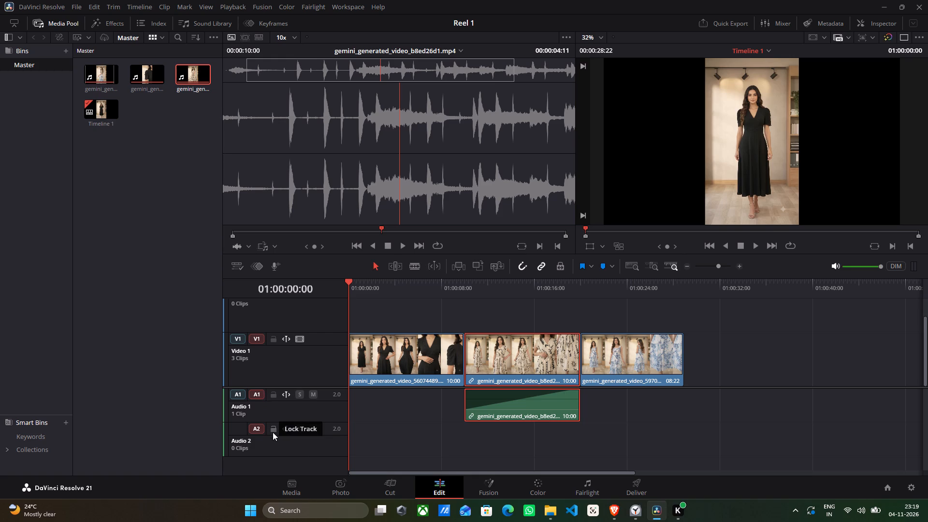
left_click(273, 339)
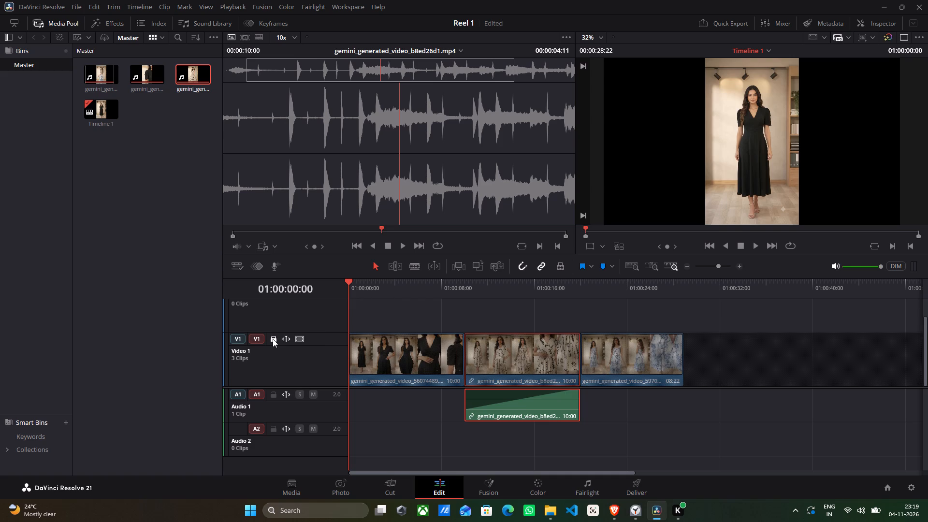
left_click_drag(504, 402, 508, 430)
key("Delete")
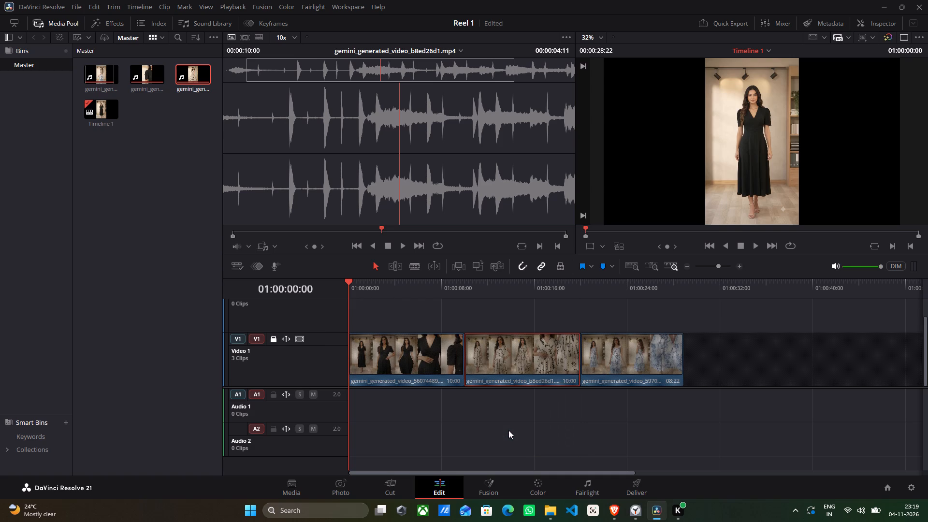
left_click(271, 338)
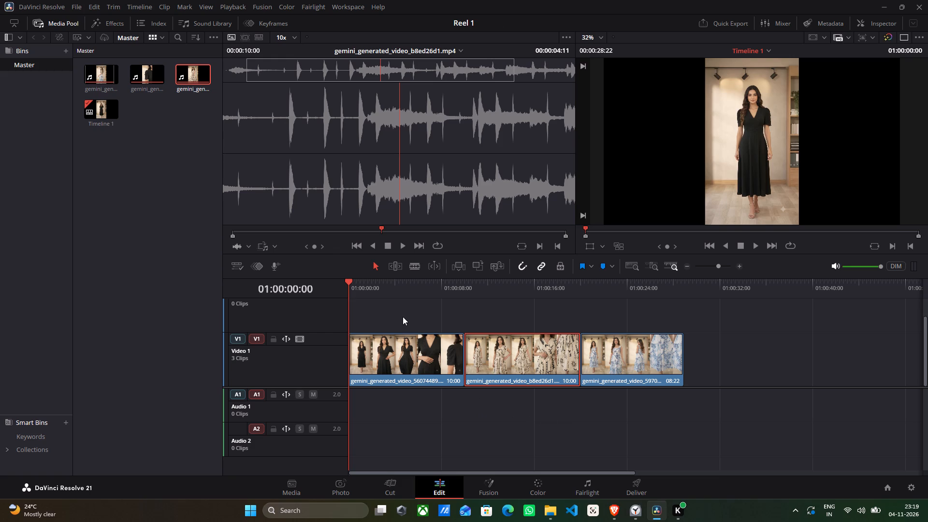
Scrub through the black, cream and blue-and-white clips on the timeline, and return the playhead to 01:00:00:00.
left_click(729, 246)
left_click(744, 246)
left_click(385, 248)
left_click(385, 248)
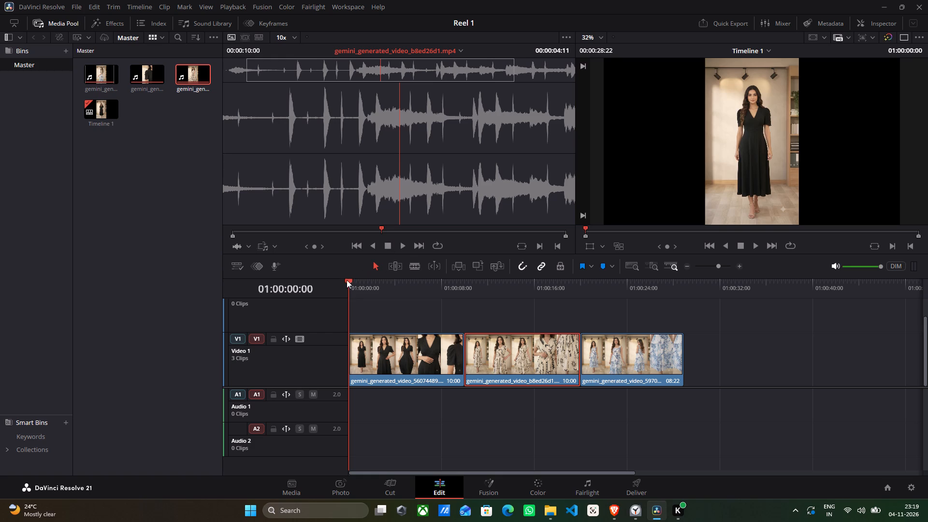
left_click_drag(347, 281, 403, 286)
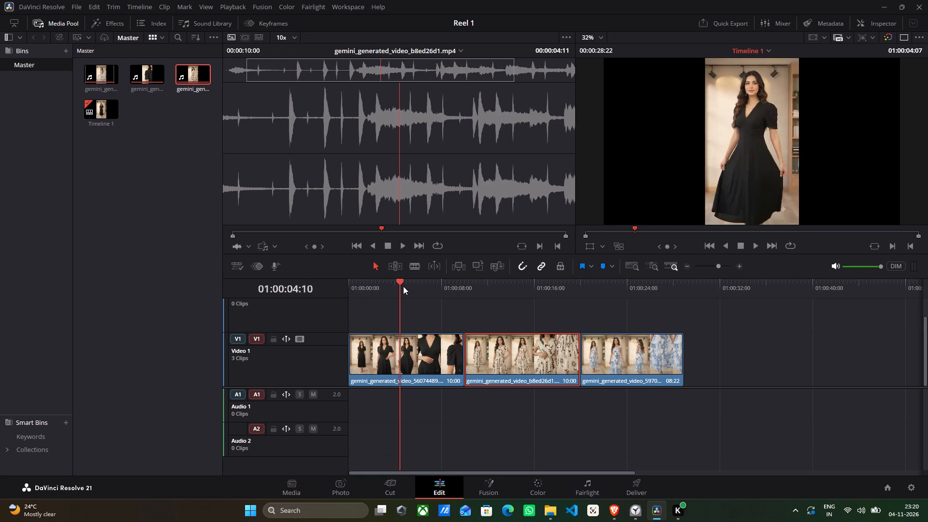
left_click_drag(403, 286, 486, 304)
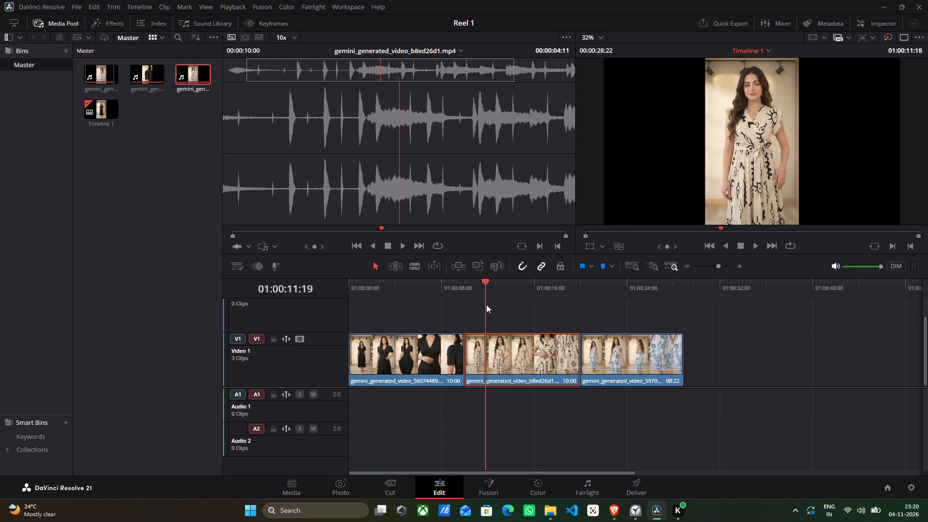
left_click_drag(486, 304, 581, 309)
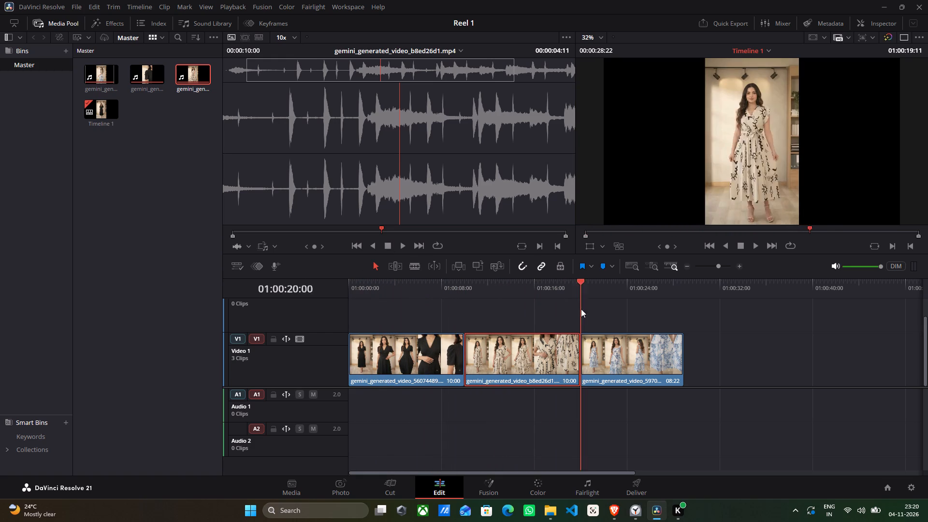
left_click_drag(581, 309, 639, 307)
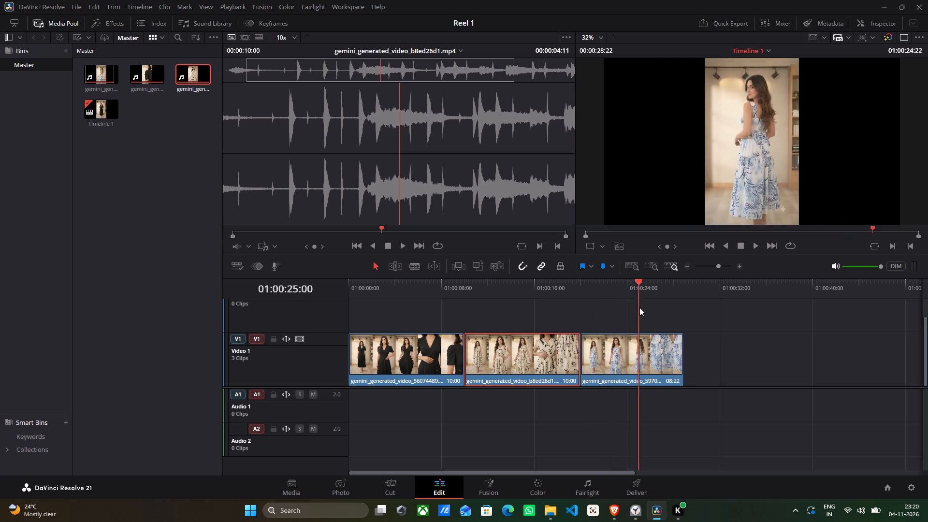
left_click_drag(639, 307, 721, 307)
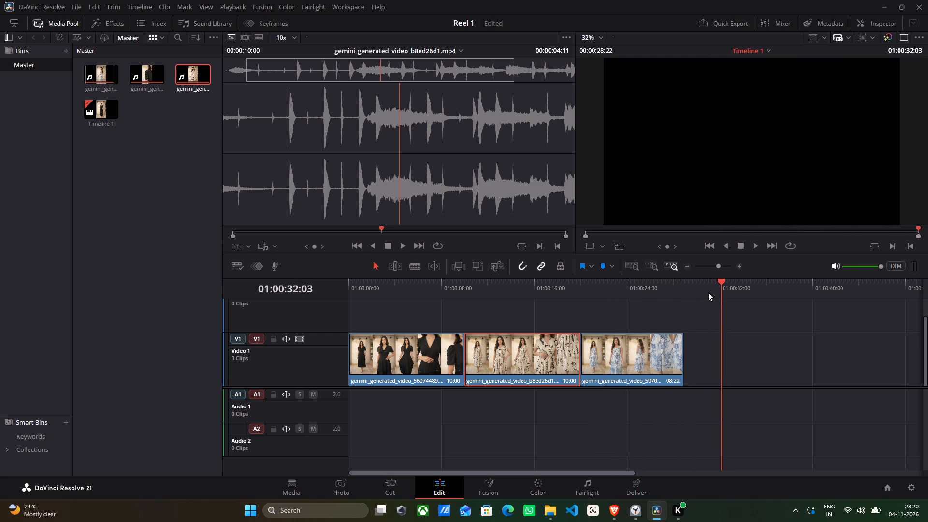
left_click_drag(724, 281, 347, 262)
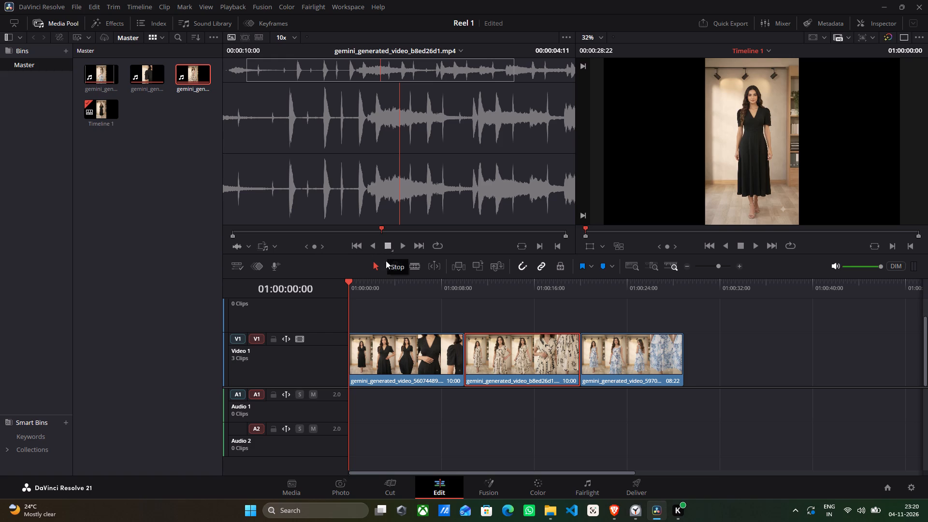
Play the timeline from the start through the black dress clip, stopping just inside the cream dress clip.
key("space")
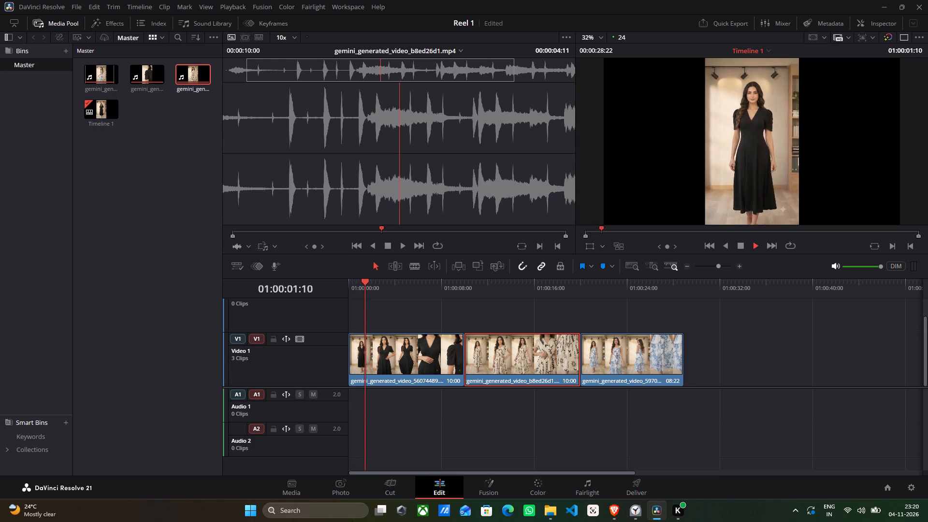
left_click(756, 245)
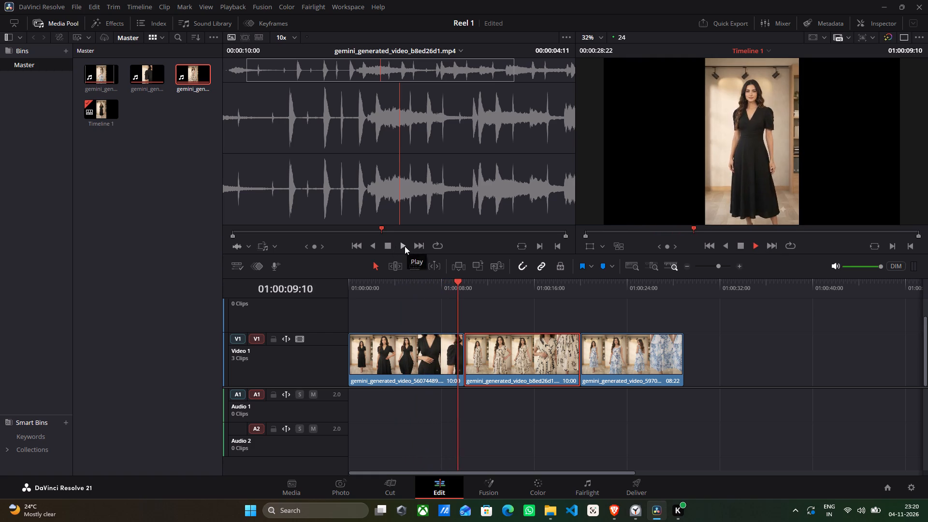
left_click(392, 246)
left_click(392, 246)
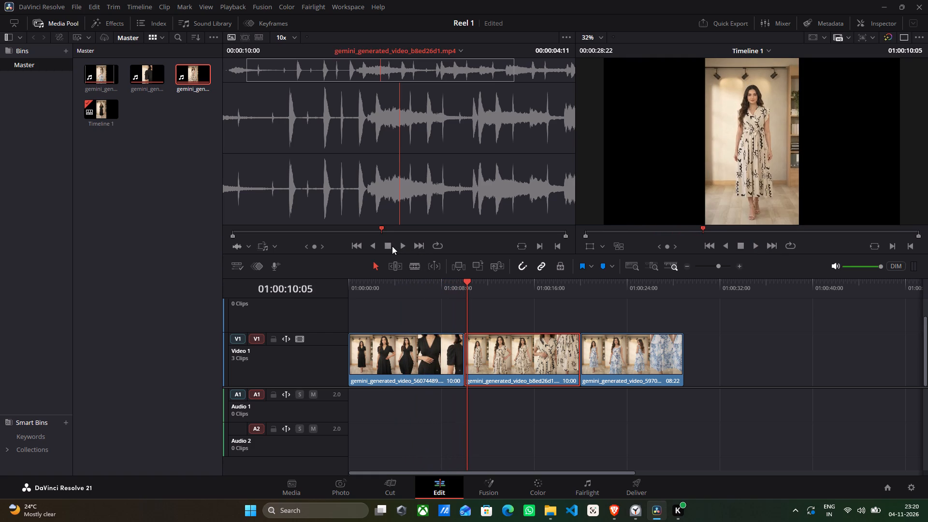
Play the cream dress source video in the source viewer to hear its audio.
left_click(389, 246)
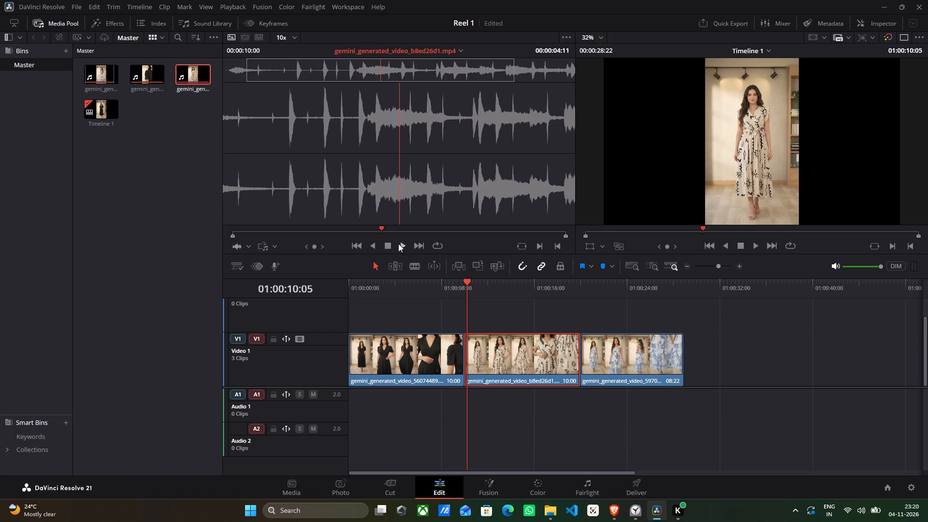
left_click(403, 245)
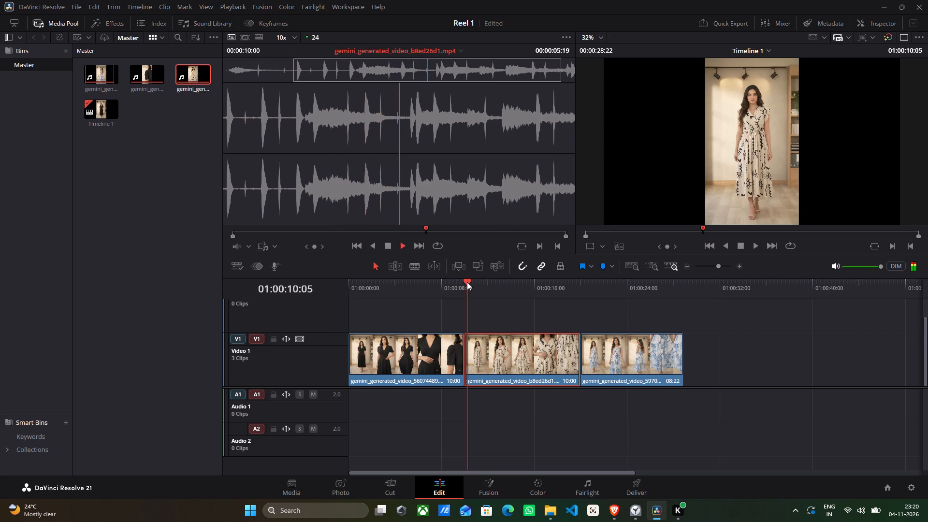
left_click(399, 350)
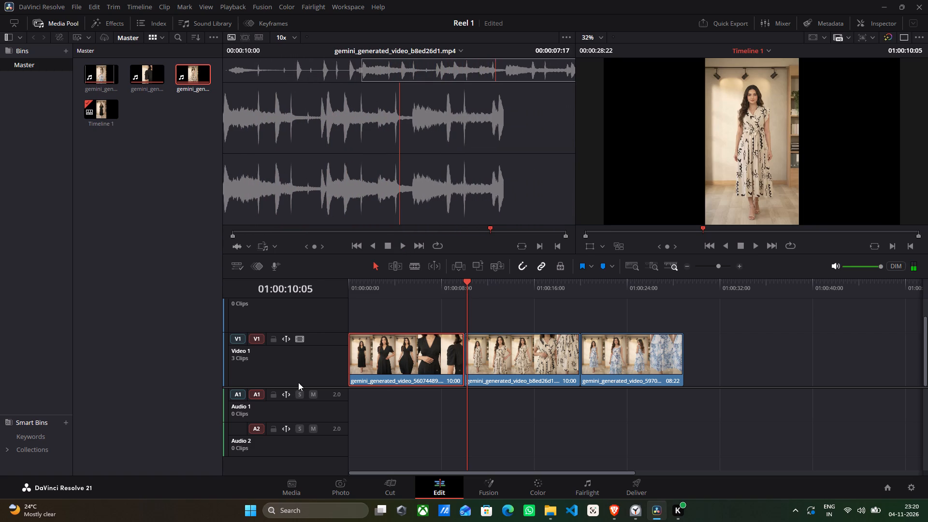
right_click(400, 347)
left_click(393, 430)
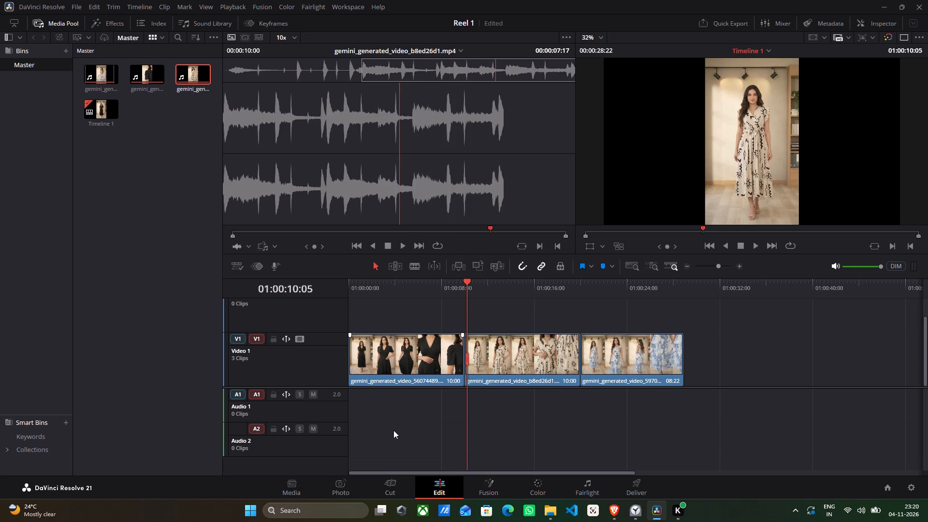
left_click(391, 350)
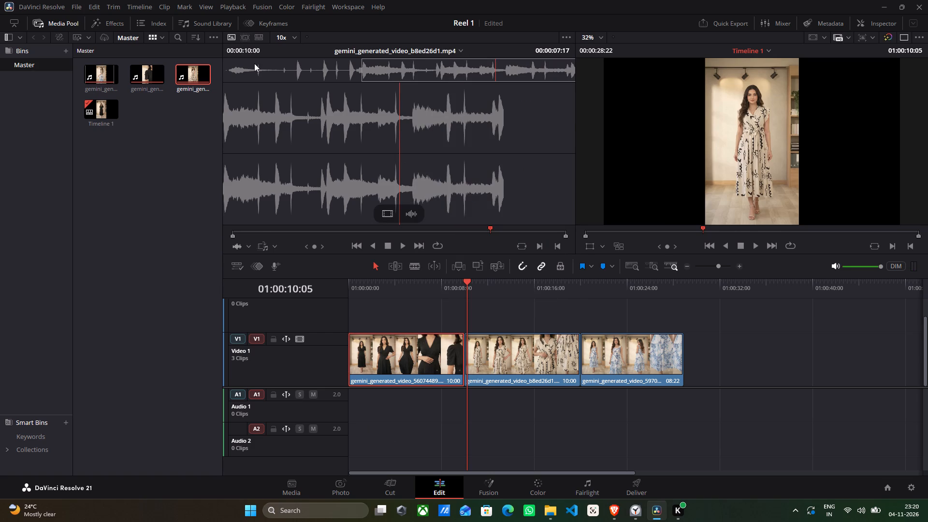
Examine the cream dress source video's audio waveform around 00:00:00:21 and 00:00:02:17.
left_click(254, 63)
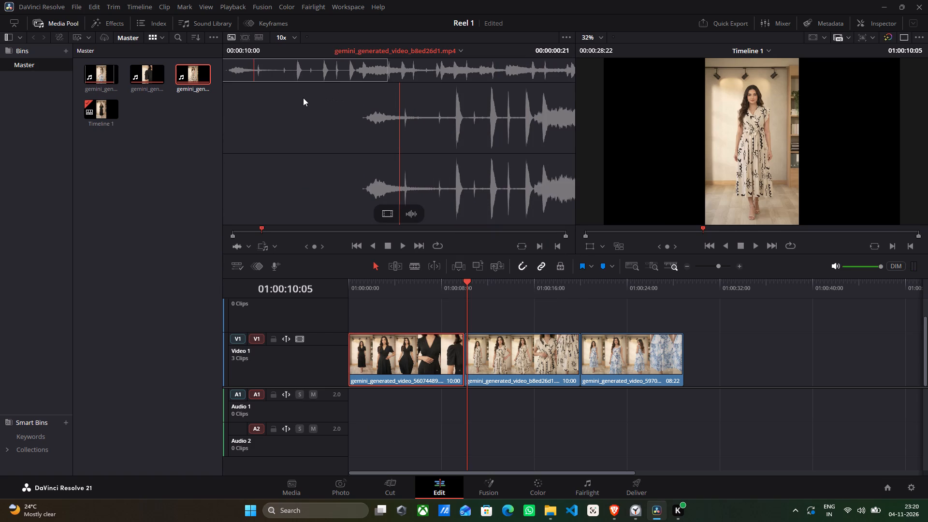
scroll(303, 98, "right", 1)
left_click(411, 214)
left_click(387, 211)
left_click(409, 215)
left_click(318, 68)
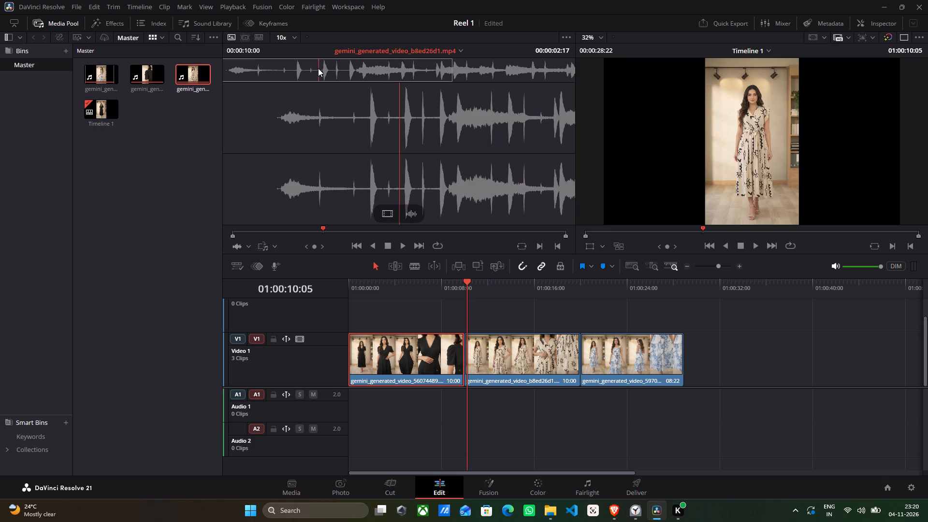
left_click(318, 68)
right_click(318, 68)
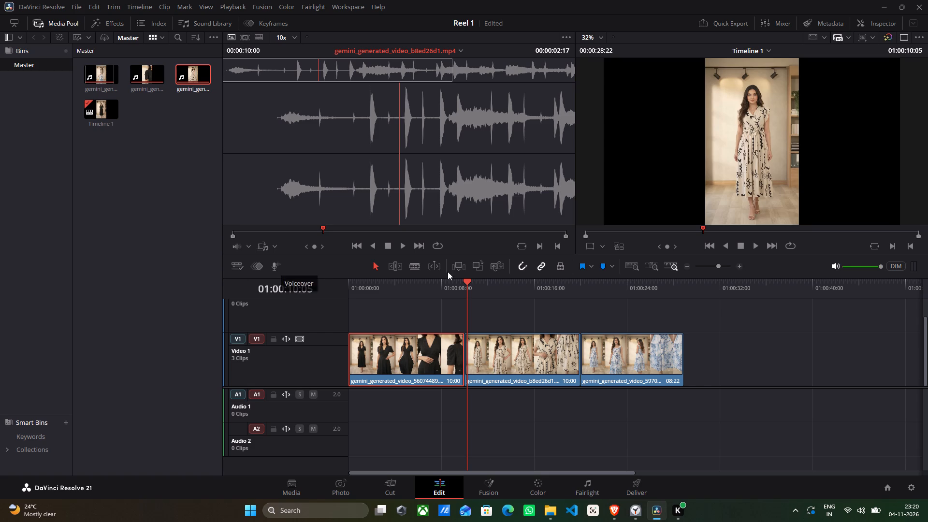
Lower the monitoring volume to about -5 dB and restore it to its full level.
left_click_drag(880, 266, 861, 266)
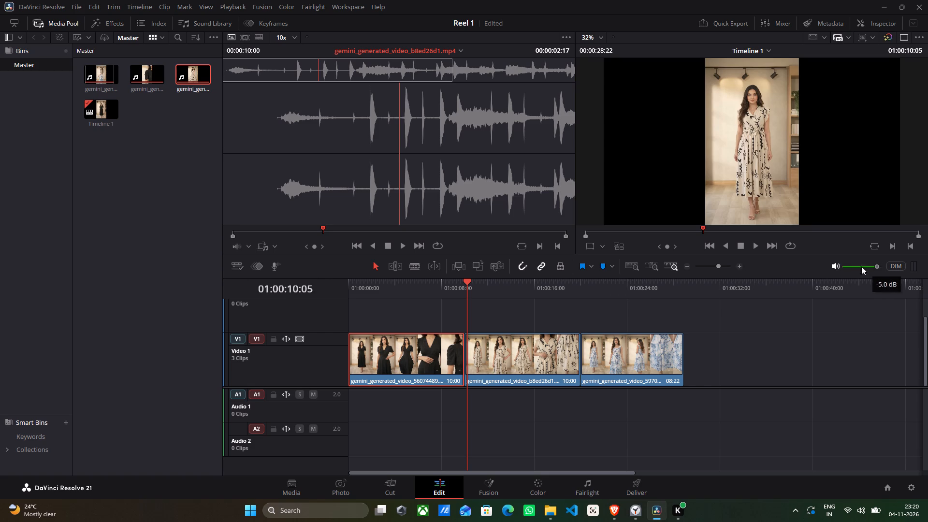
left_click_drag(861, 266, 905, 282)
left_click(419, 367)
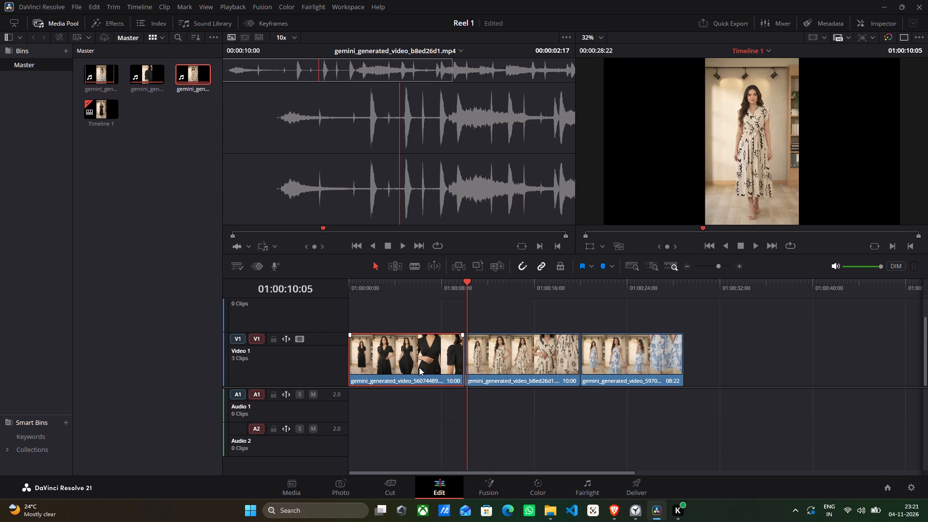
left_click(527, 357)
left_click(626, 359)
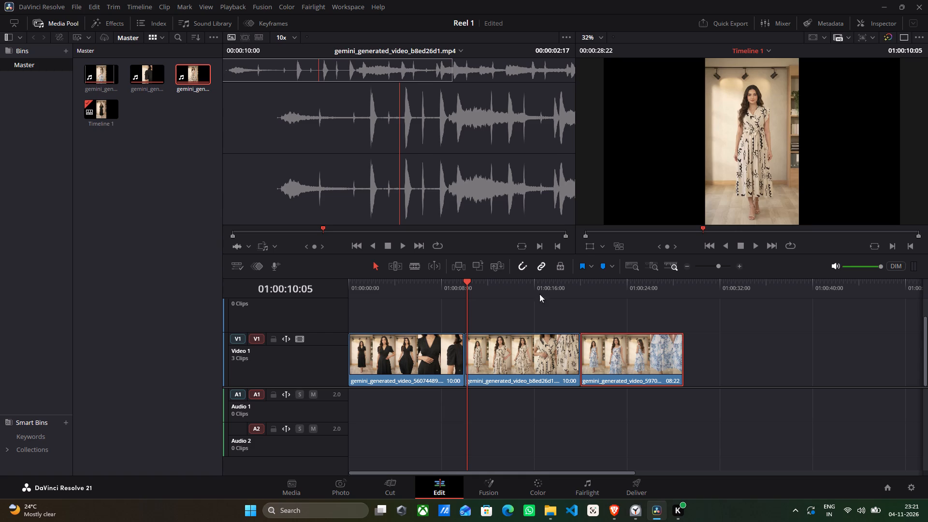
Play the cream dress source video's audio to its end and again from the start, and return its playhead to 00:00:00:00.
scroll(484, 178, "left", 8)
scroll(484, 178, "right", 3)
left_click(406, 246)
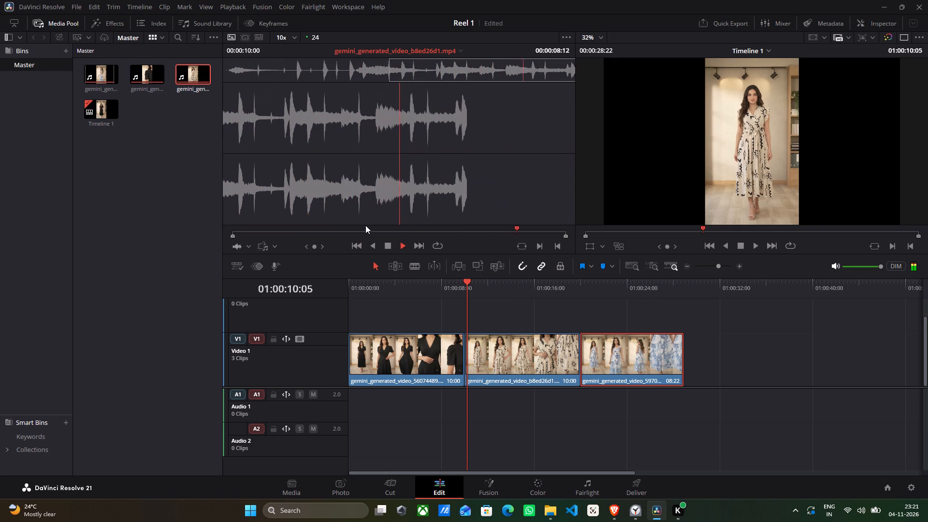
left_click(401, 246)
left_click(401, 246)
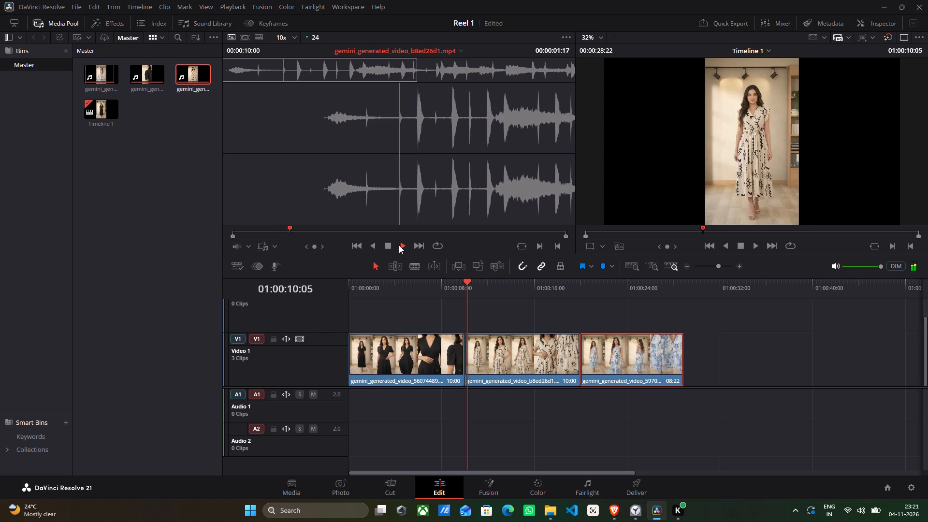
left_click(387, 249)
scroll(290, 116, "right", 5)
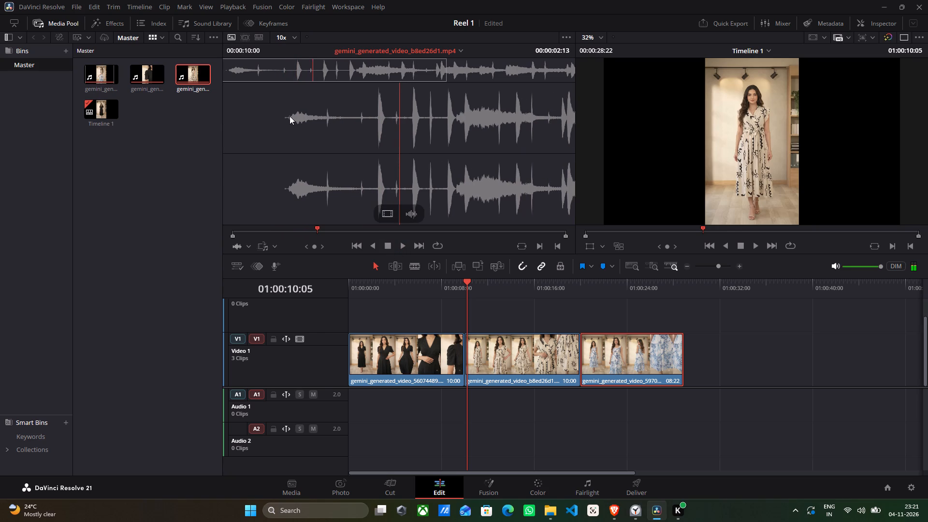
scroll(271, 196, "right", 2)
left_click_drag(308, 58, 291, 59)
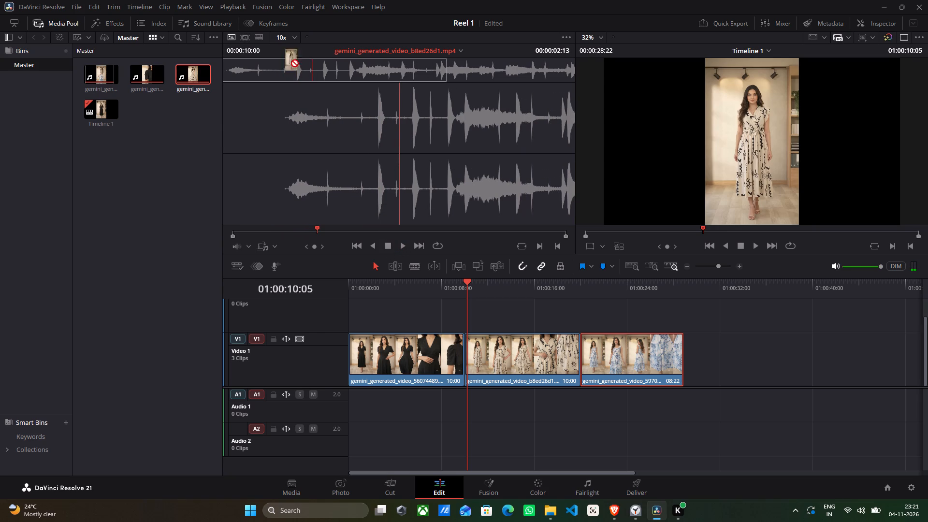
left_click_drag(291, 59, 268, 64)
double_click(268, 64)
left_click_drag(268, 64, 198, 64)
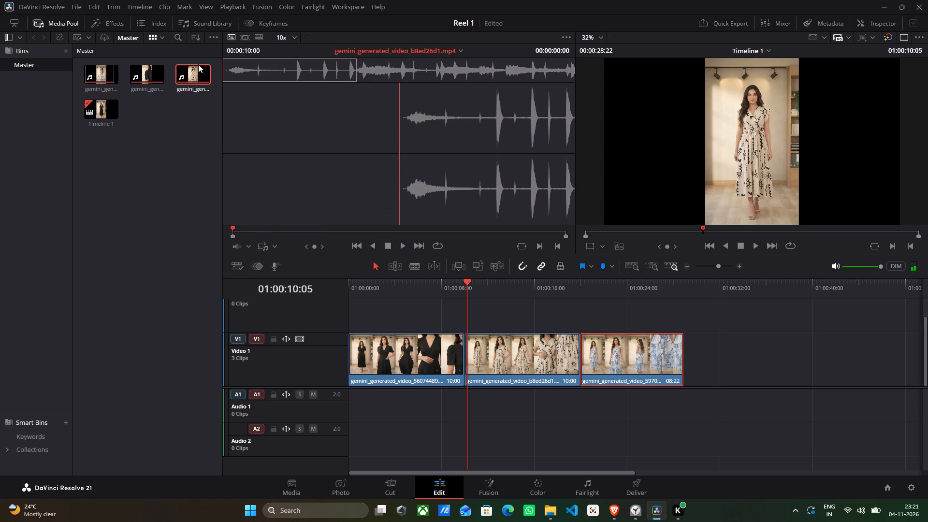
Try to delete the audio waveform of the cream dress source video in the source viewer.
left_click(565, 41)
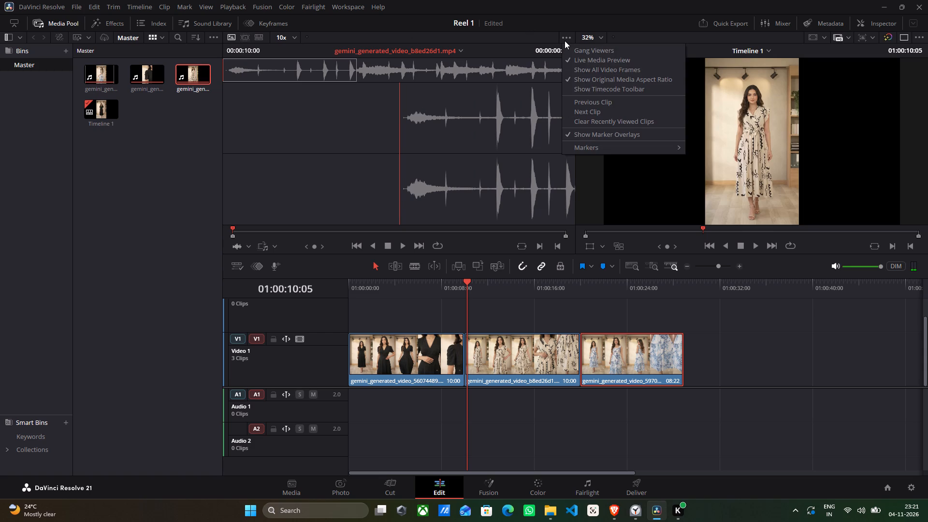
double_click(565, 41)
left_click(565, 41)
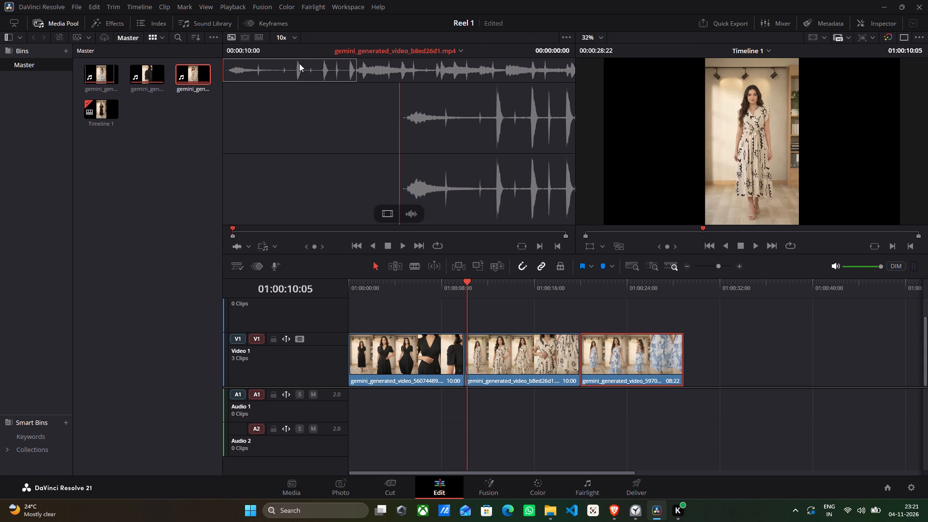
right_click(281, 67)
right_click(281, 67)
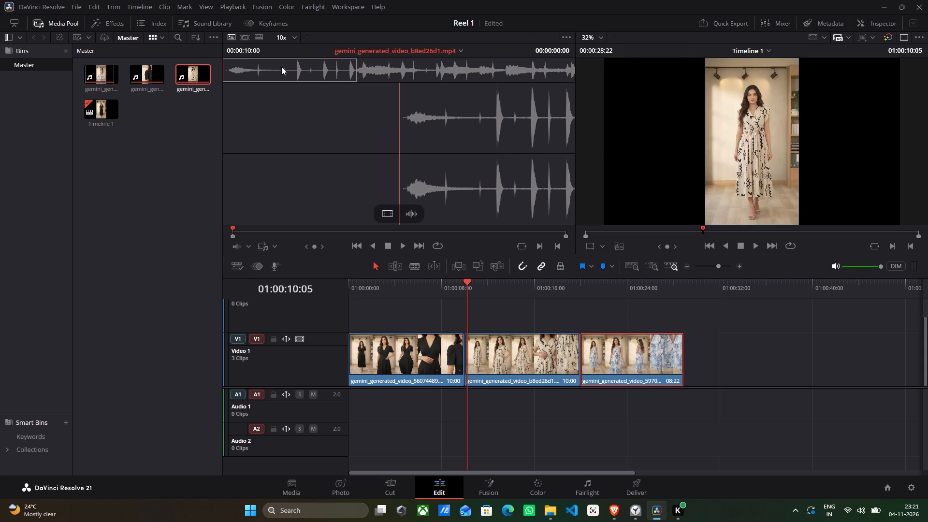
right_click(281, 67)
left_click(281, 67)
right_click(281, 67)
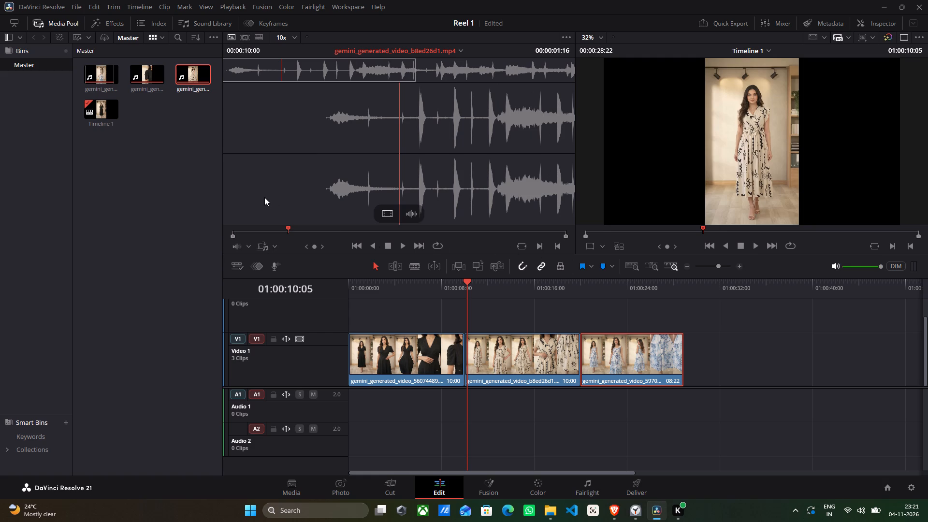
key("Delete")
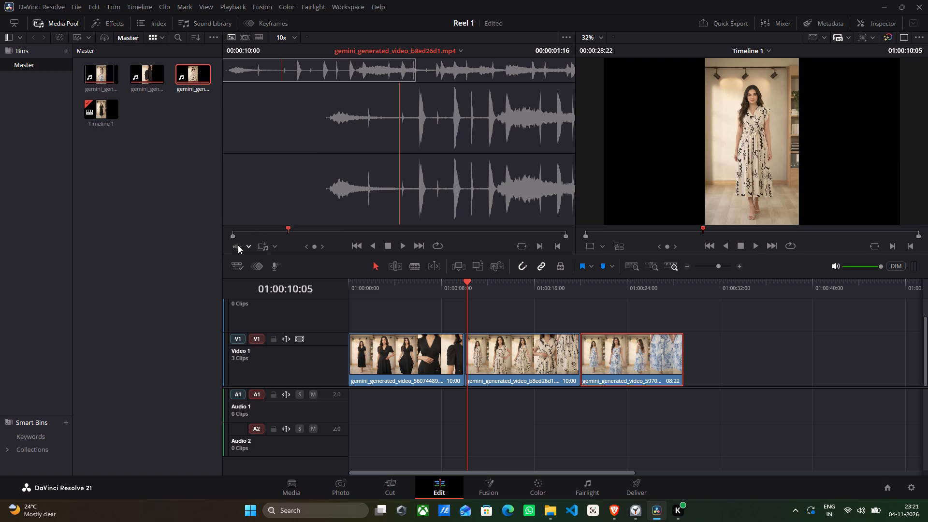
Switch the source viewer to Offline and play the timeline from 01:00:10:05 in the cream dress clip.
left_click(242, 244)
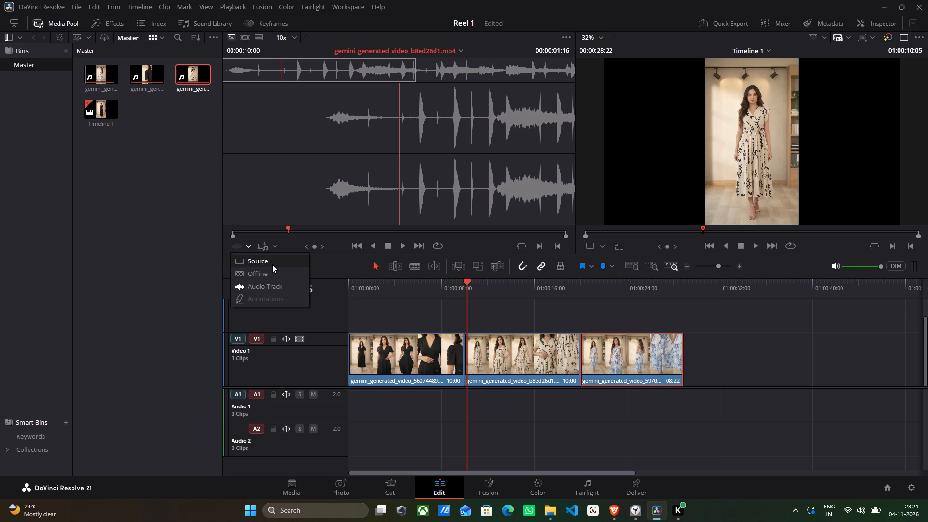
left_click(266, 290)
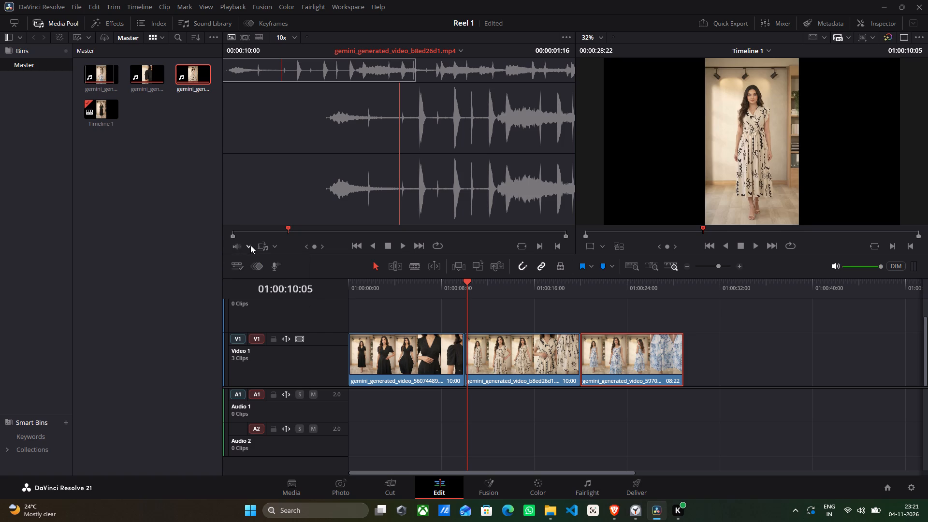
left_click(250, 245)
left_click(250, 271)
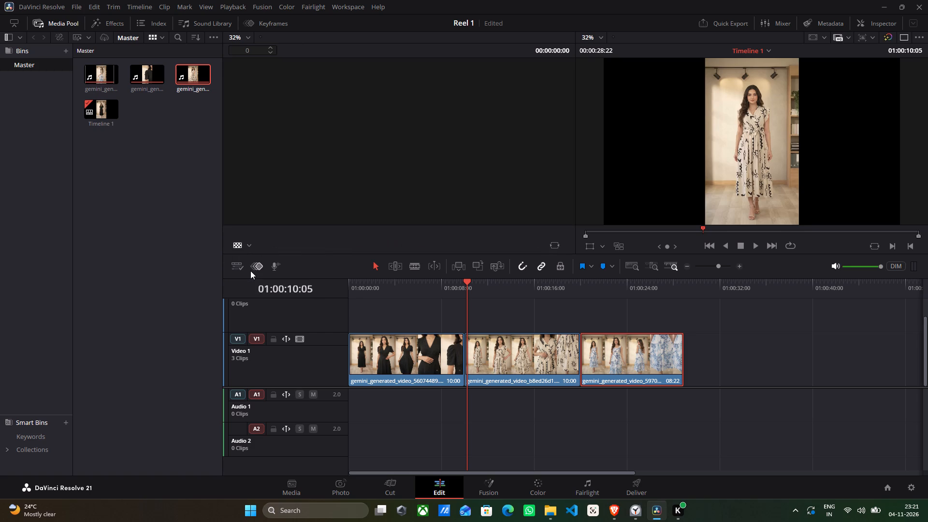
key("space")
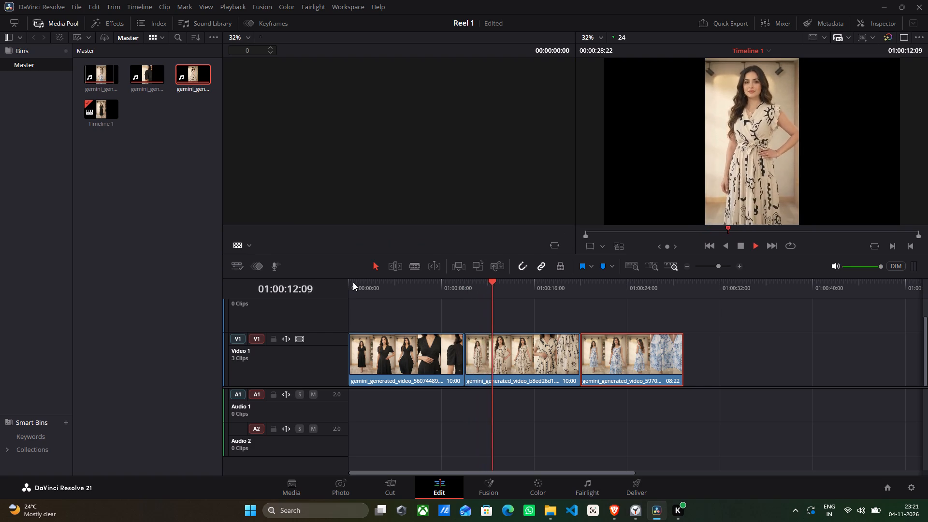
Switch the source viewer back to Source and set the insert mode to Insert Video Only.
left_click(247, 243)
left_click(256, 261)
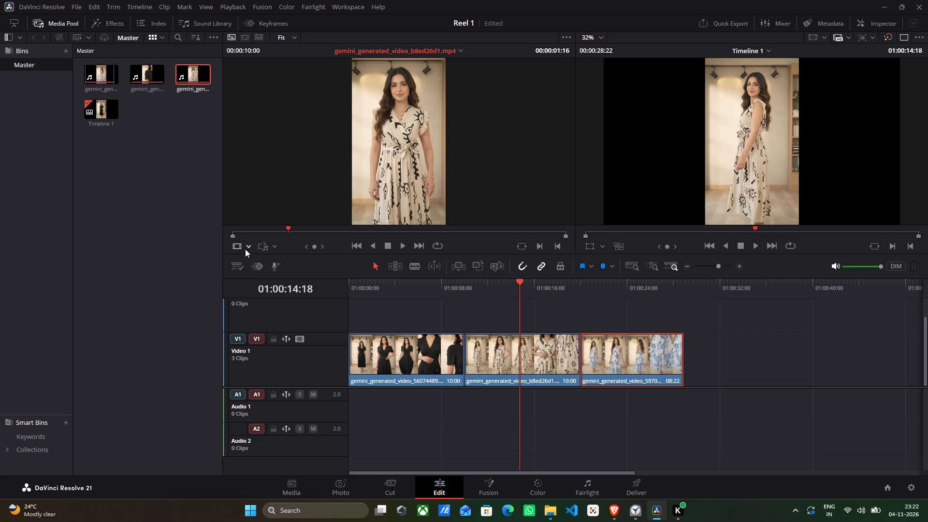
left_click(271, 247)
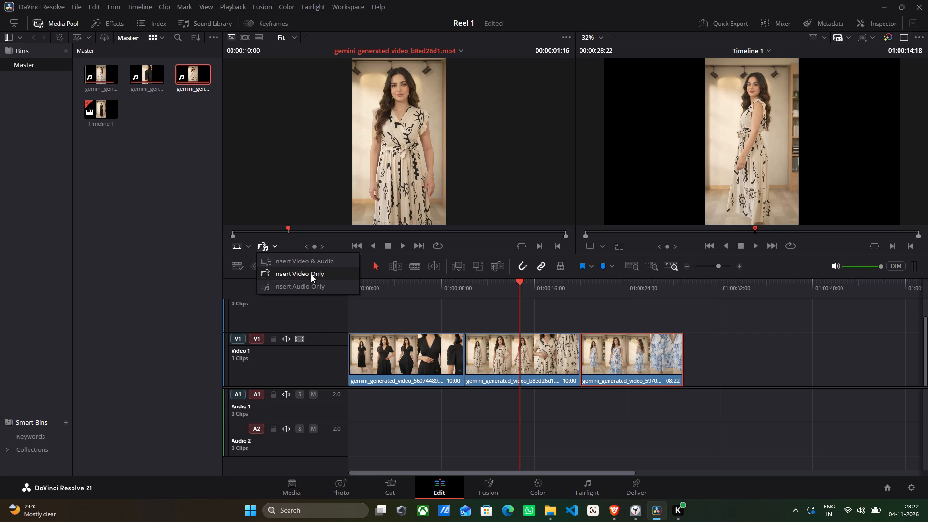
left_click(311, 275)
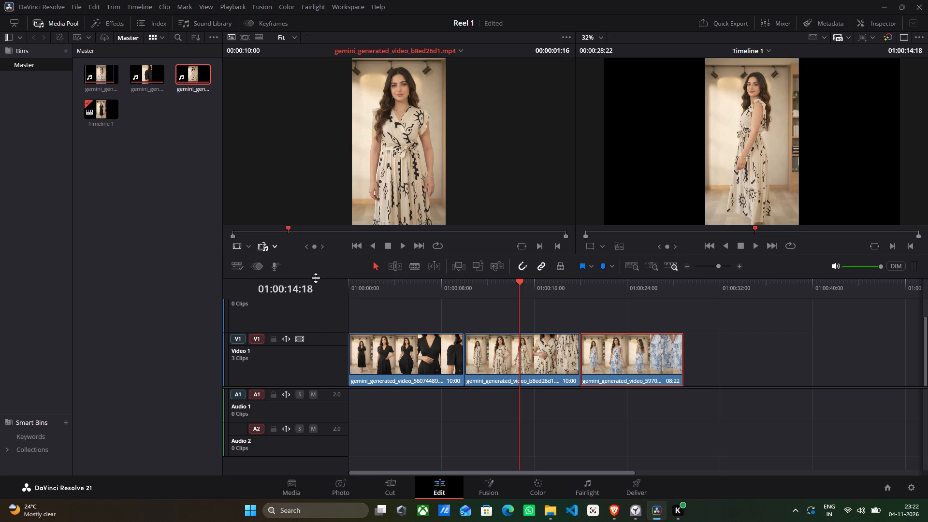
Play the cream dress source video forward and in reverse to check its audio, stopping at 00:00:07:14.
key("space")
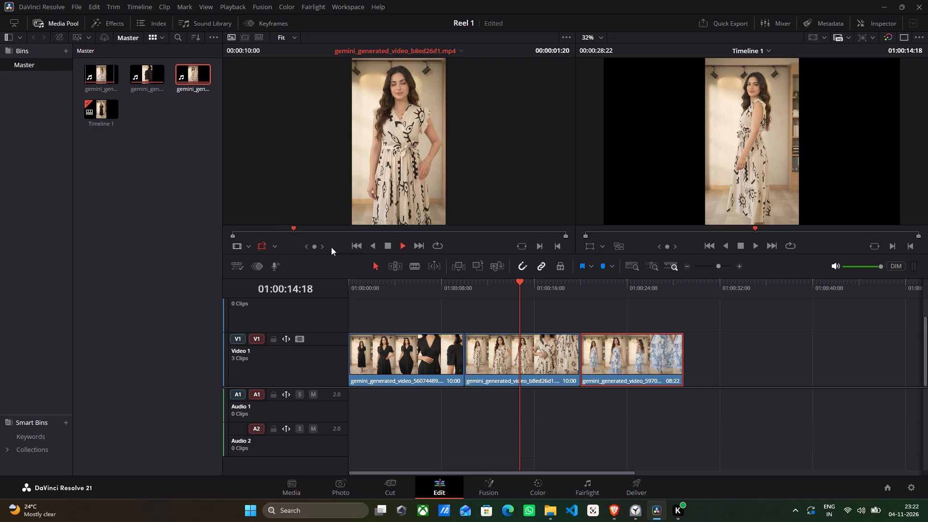
left_click(389, 349)
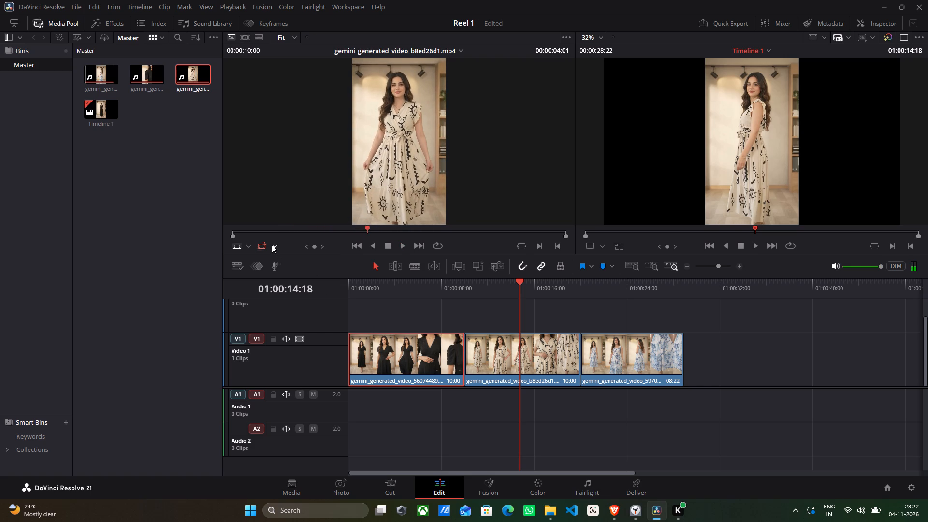
left_click(272, 245)
left_click(272, 245)
left_click(509, 341)
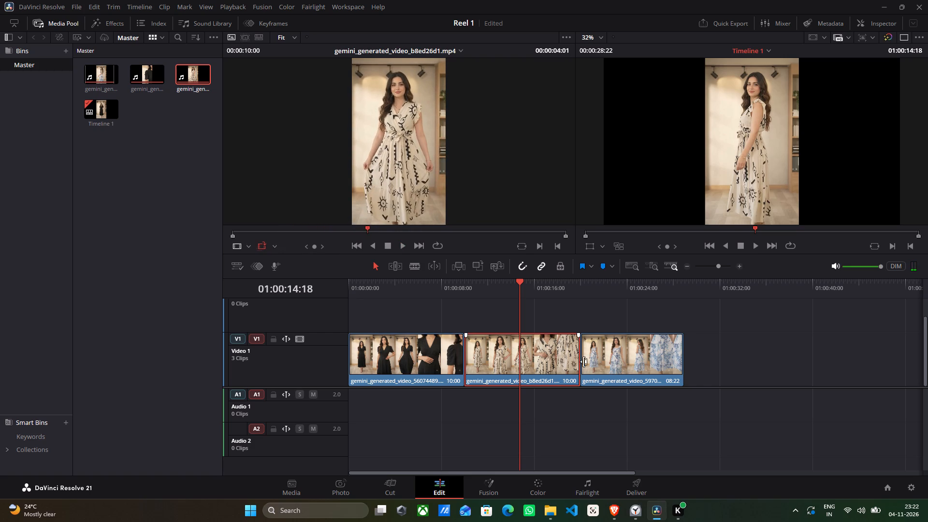
left_click(616, 362)
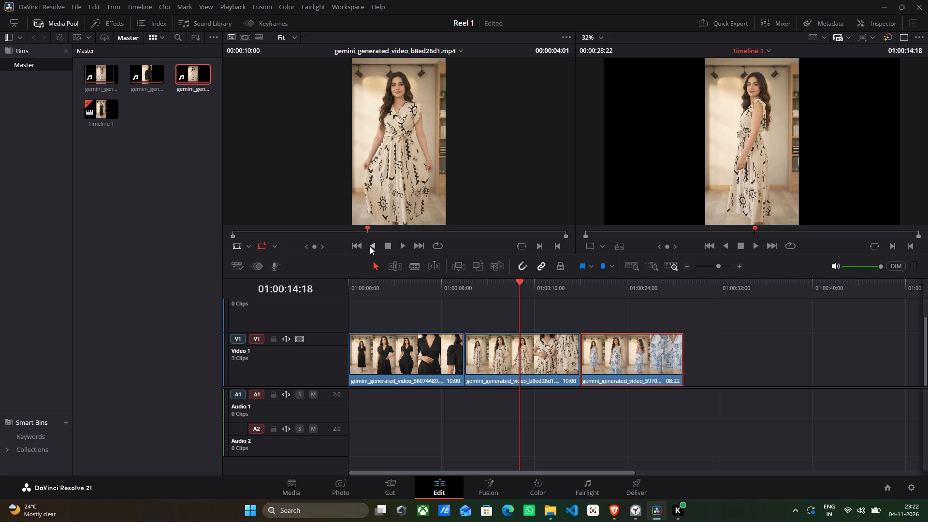
left_click(373, 245)
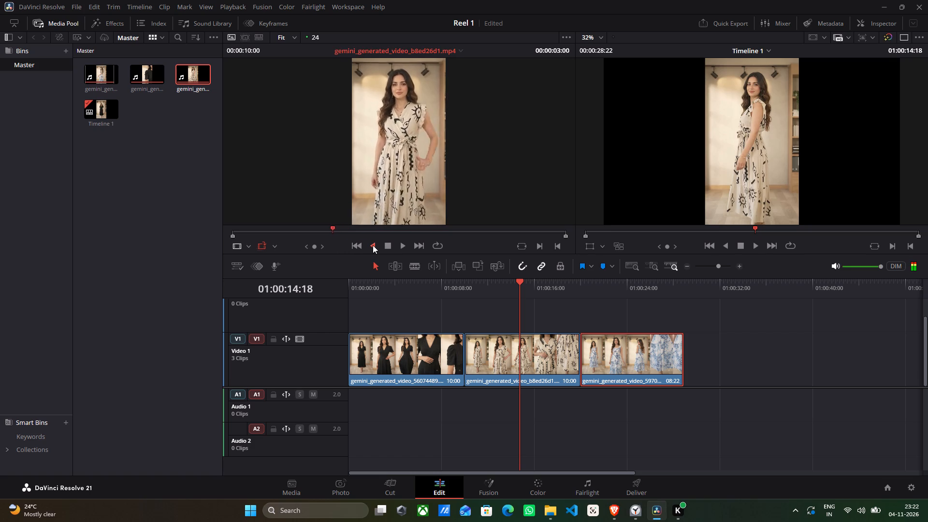
left_click(404, 247)
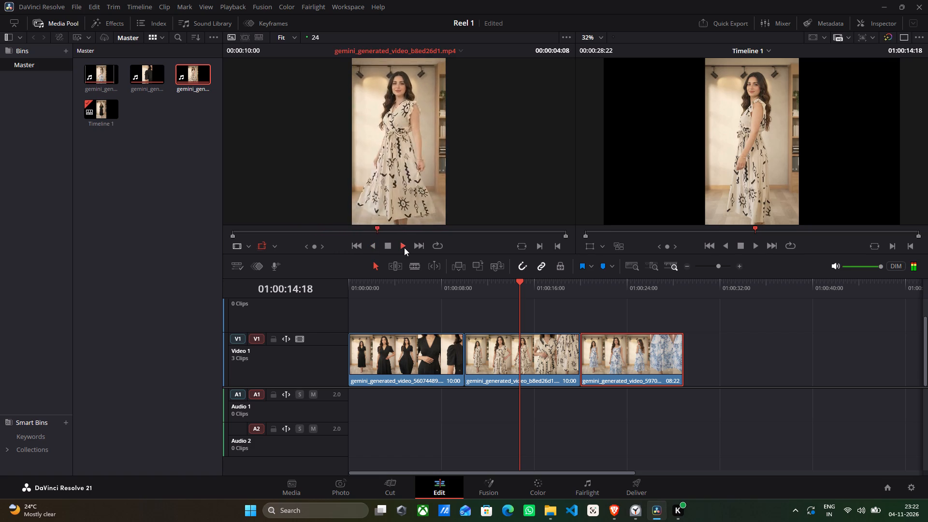
left_click(404, 247)
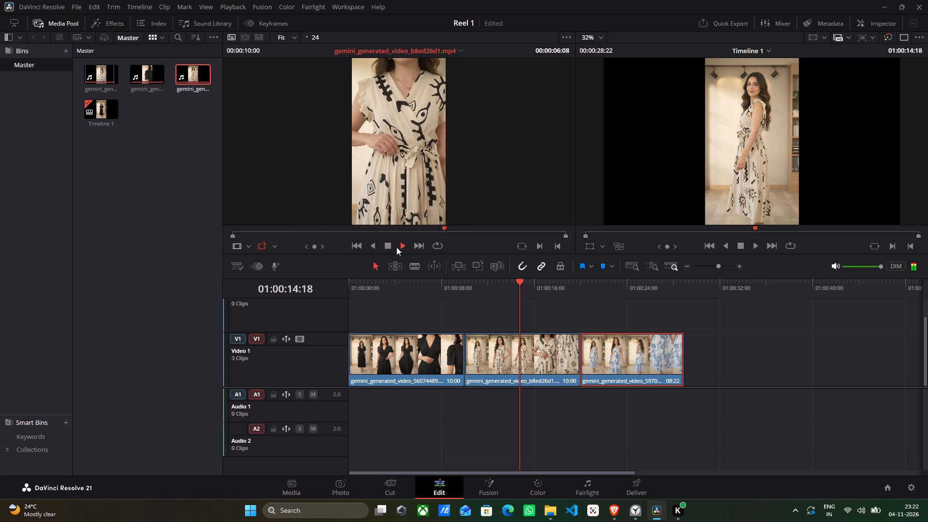
left_click(389, 247)
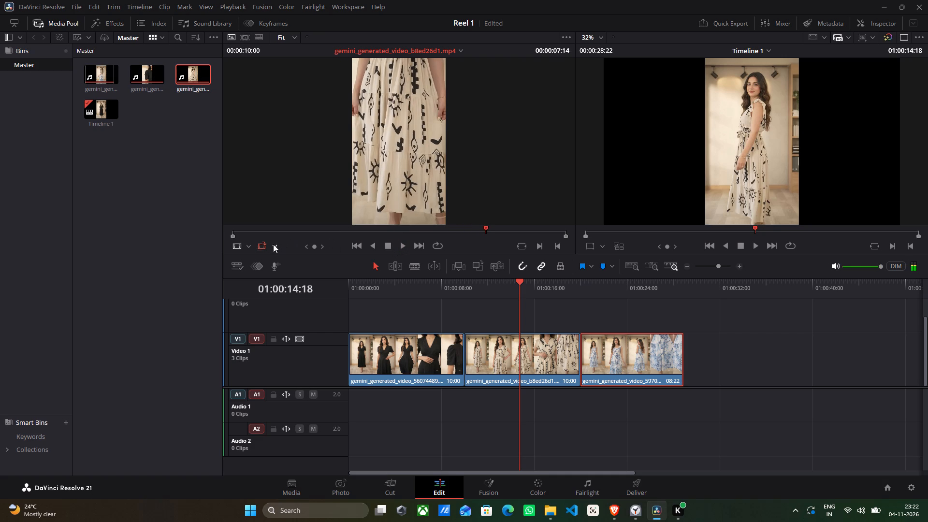
Set the source viewer to Offline.
left_click(272, 245)
left_click(249, 244)
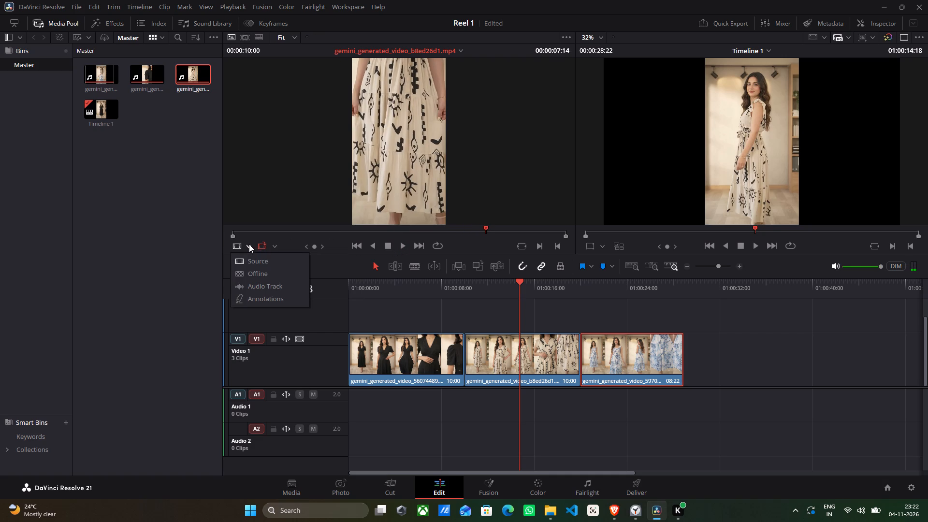
left_click(246, 275)
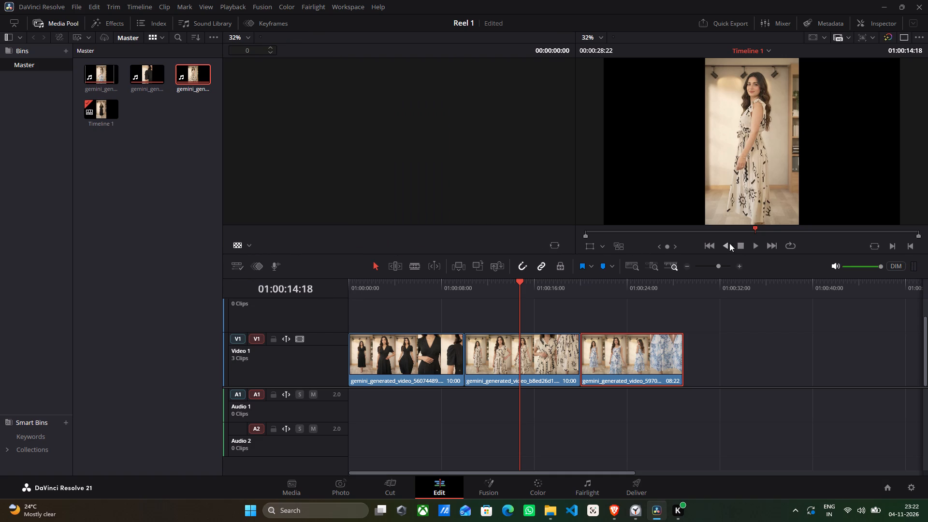
Play the timeline from 01:00:14:18 in the cream dress clip and again from near the black dress clip's start, stopping at 01:00:06:19.
left_click(752, 246)
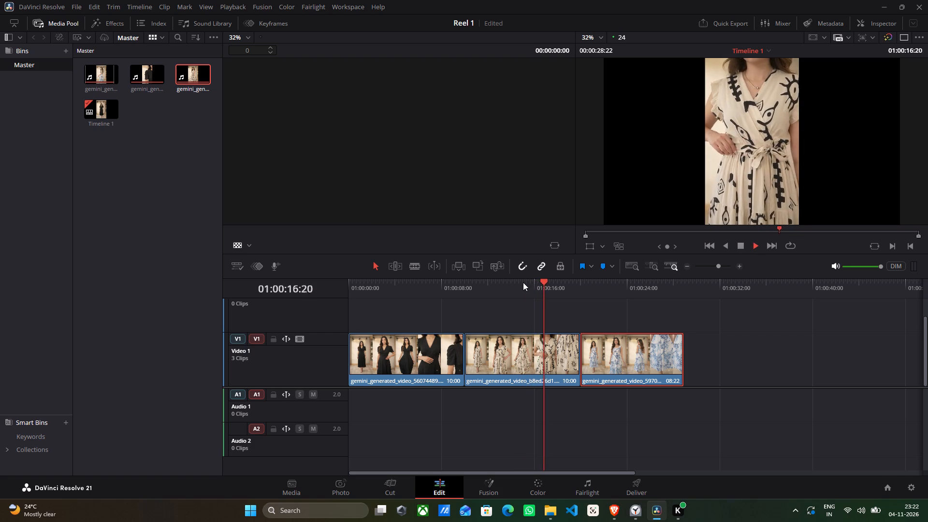
left_click_drag(523, 282, 379, 295)
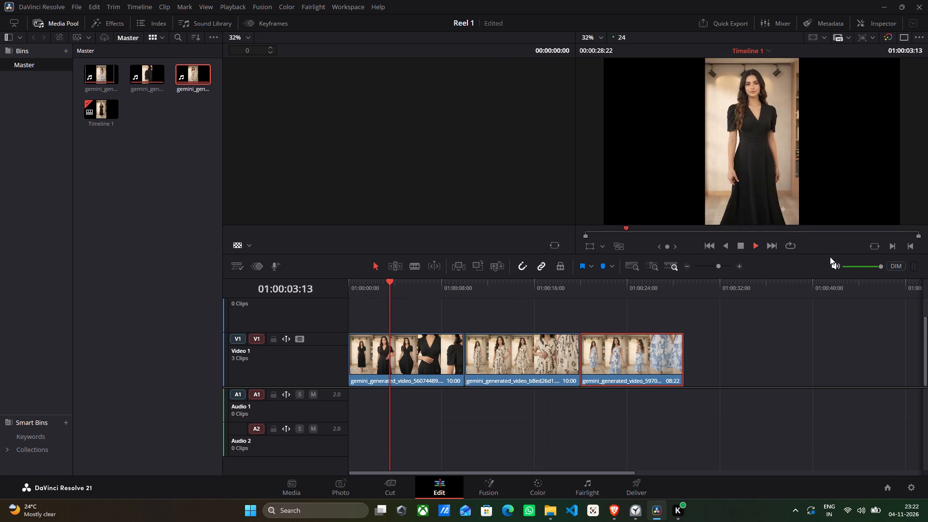
left_click(754, 244)
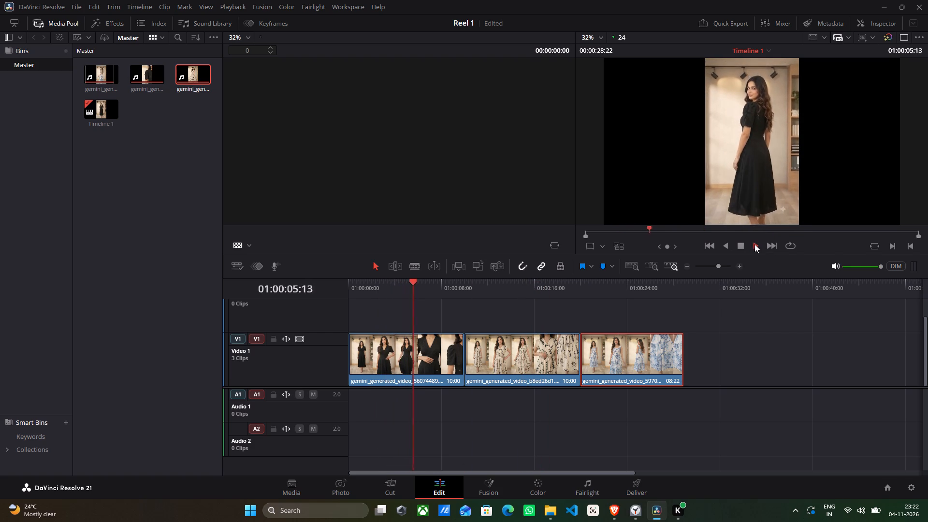
left_click(740, 246)
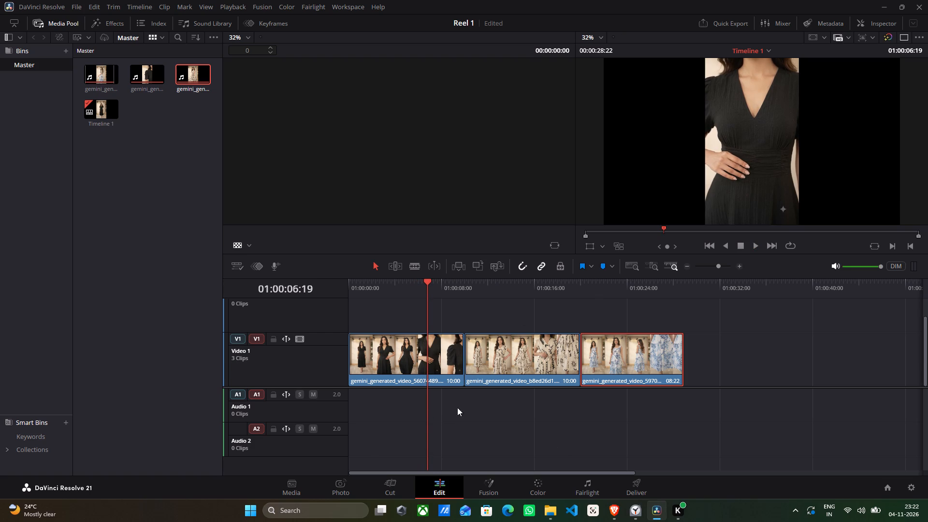
Select the black dress clip in the timeline and return the playhead to 01:00:00:00.
left_click(404, 350)
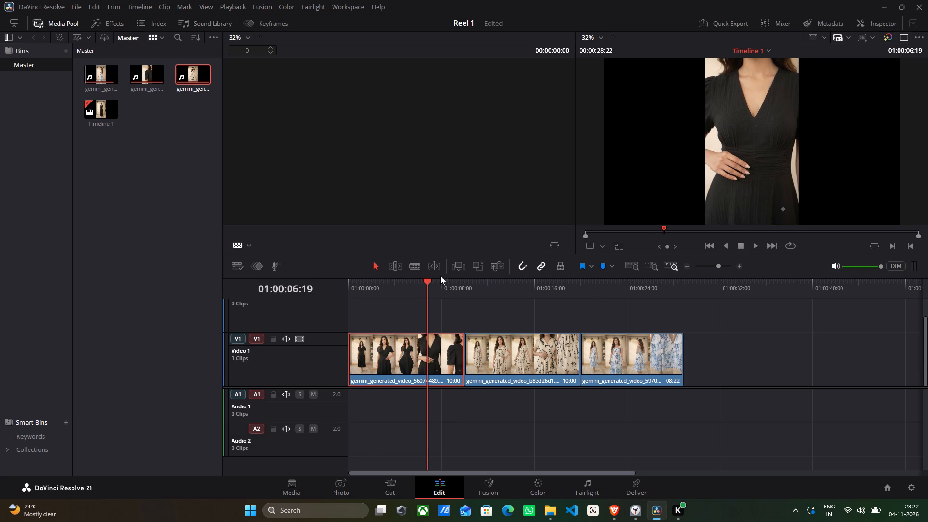
left_click_drag(429, 280, 348, 291)
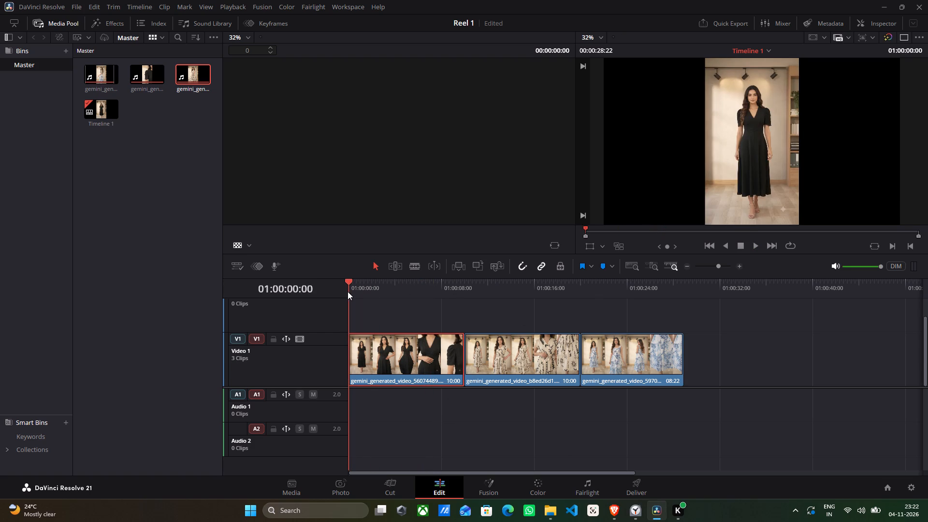
left_click_drag(348, 291, 343, 292)
left_click(609, 511)
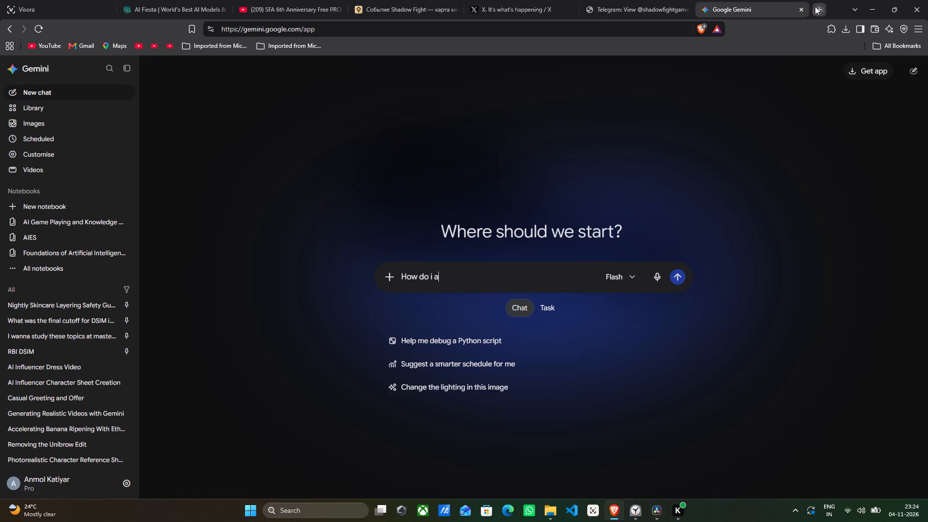
type("amazo")
key("Return")
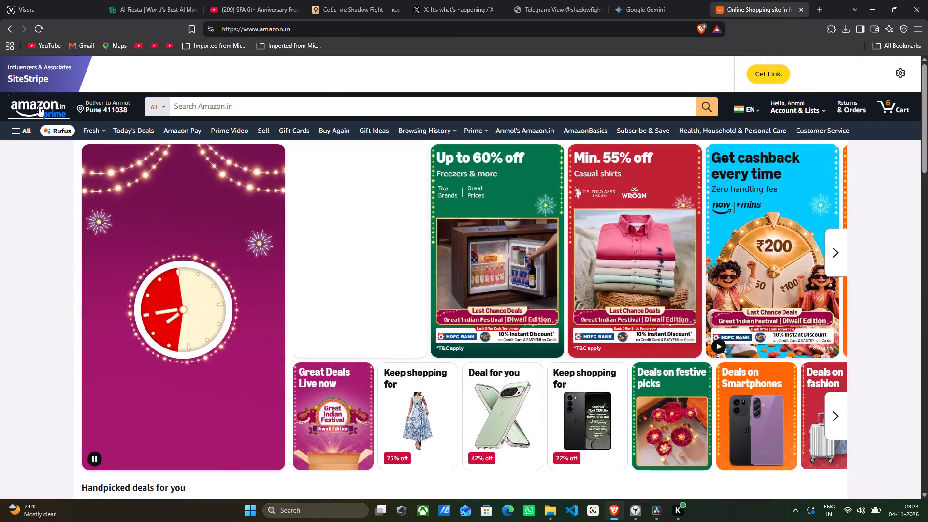
scroll(368, 296, "down", 6)
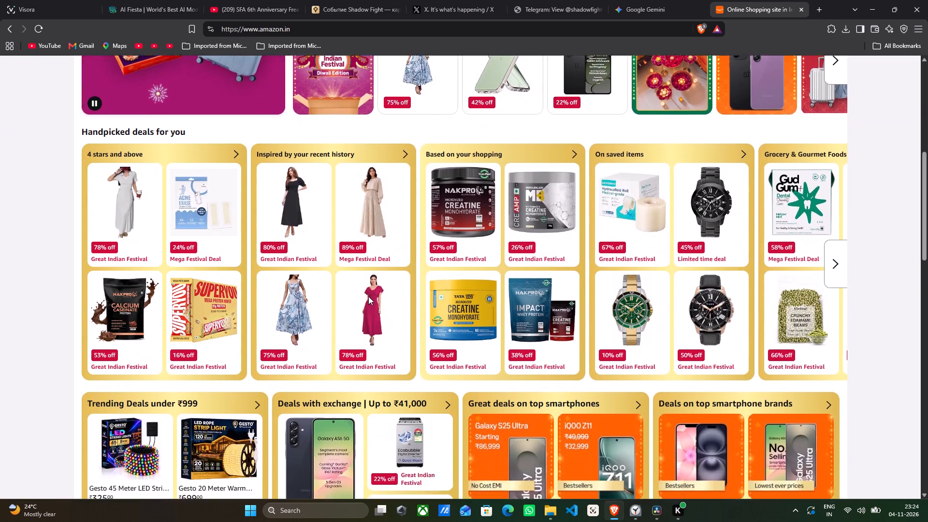
scroll(368, 296, "right", 1)
scroll(368, 296, "up", 1)
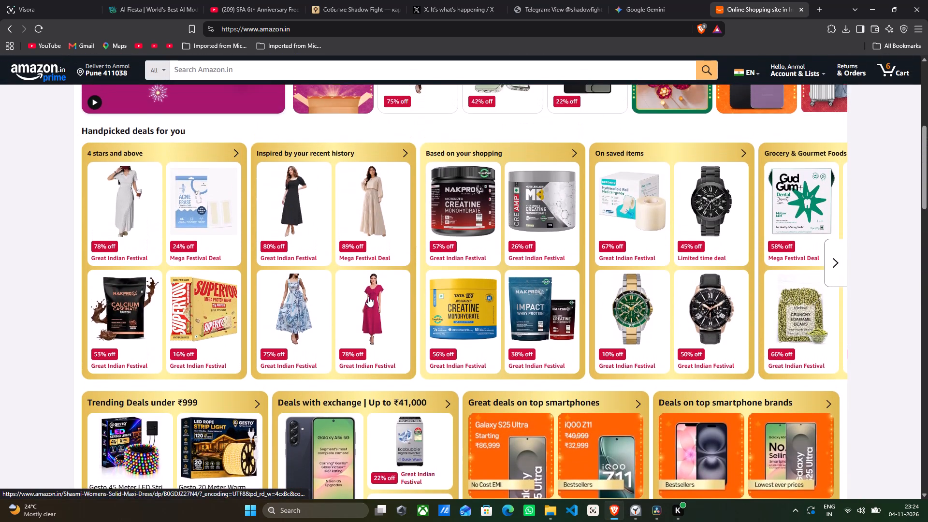
scroll(368, 296, "up", 1)
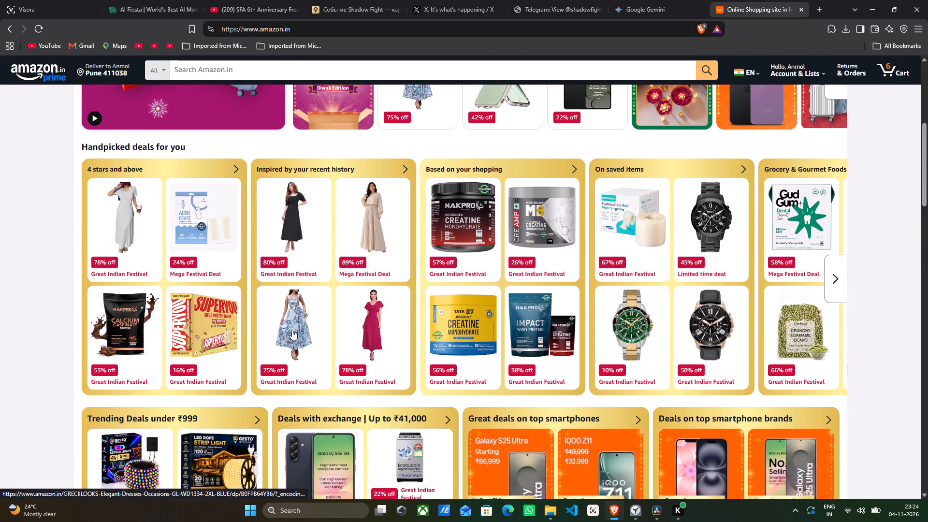
left_click(292, 330)
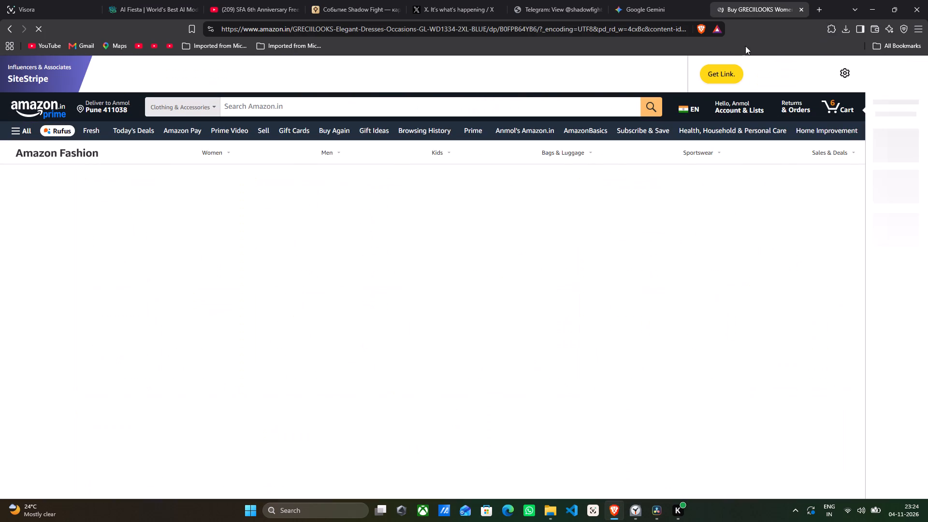
Open the main photo of the blue GRECIILOOKS dress in its own browser tab and switch to it.
scroll(393, 283, "down", 2)
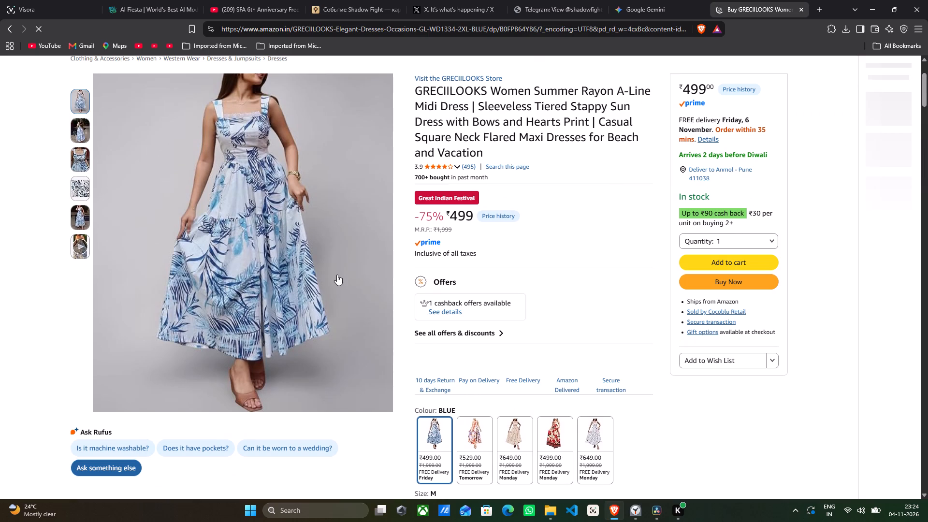
left_click(78, 106)
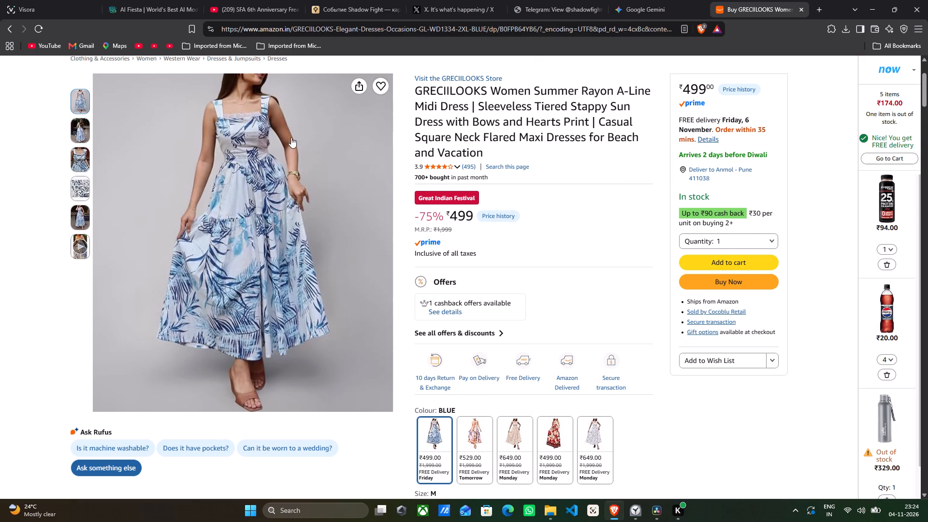
left_click(291, 148)
double_click(291, 148)
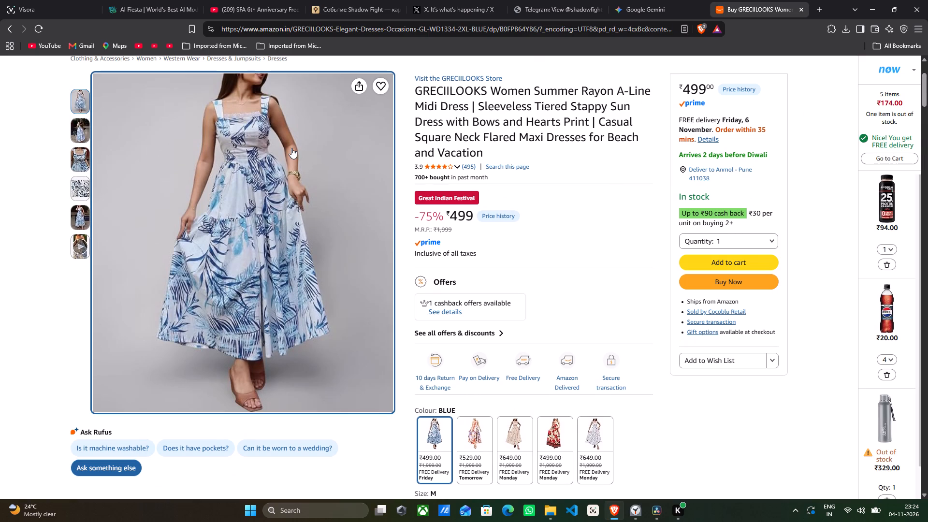
right_click(228, 251)
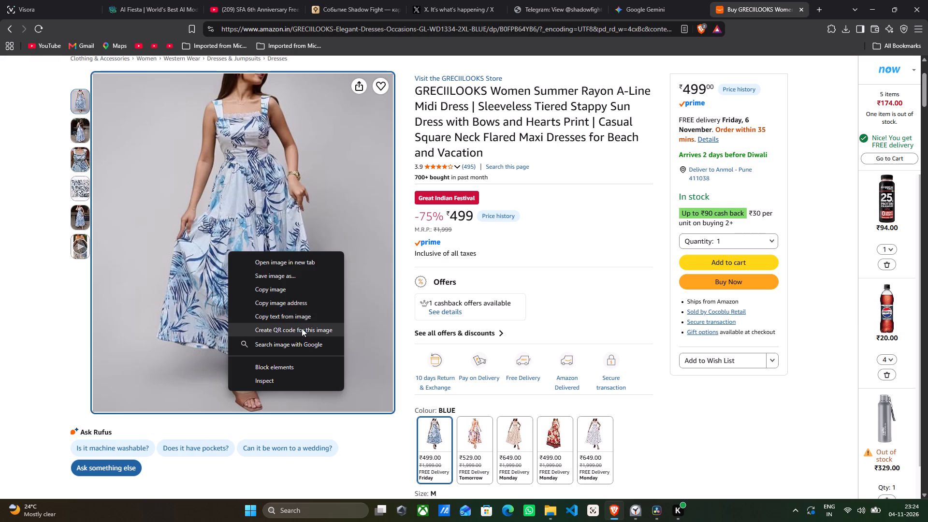
left_click(286, 263)
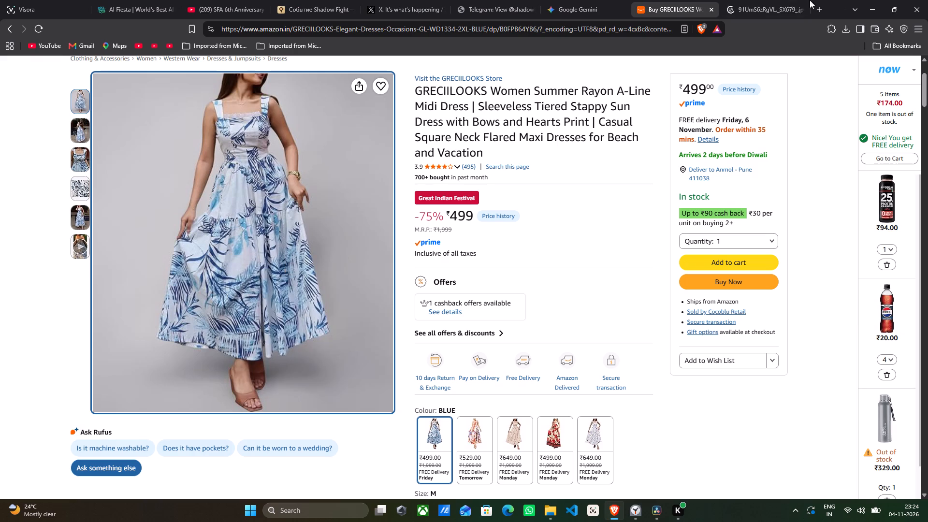
left_click(769, 0)
Bring the blue-and-white dress photo from the browser into DaVinci Resolve.
right_click(421, 239)
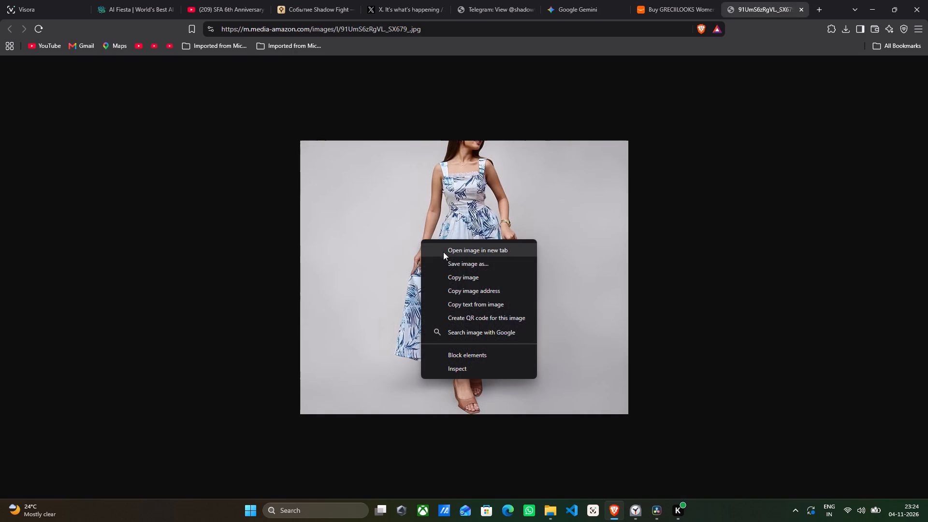
left_click(693, 227)
left_click(522, 261)
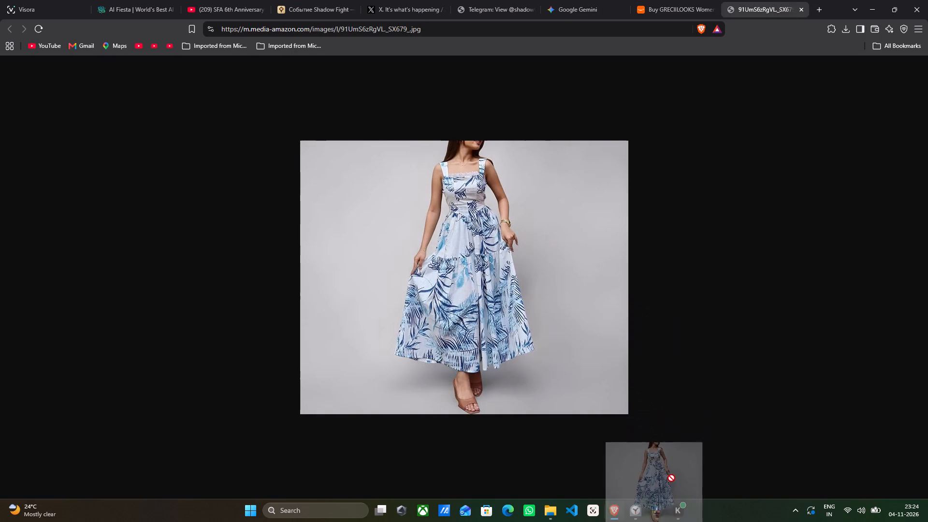
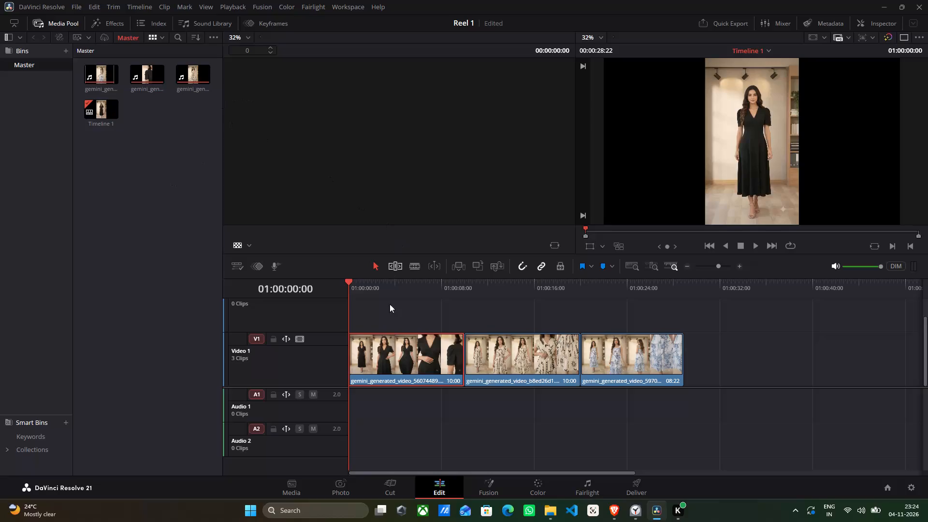
Switch to Brave and save the blue-and-white dress photo as a JPEG in the Reel 1 folder.
left_click(611, 521)
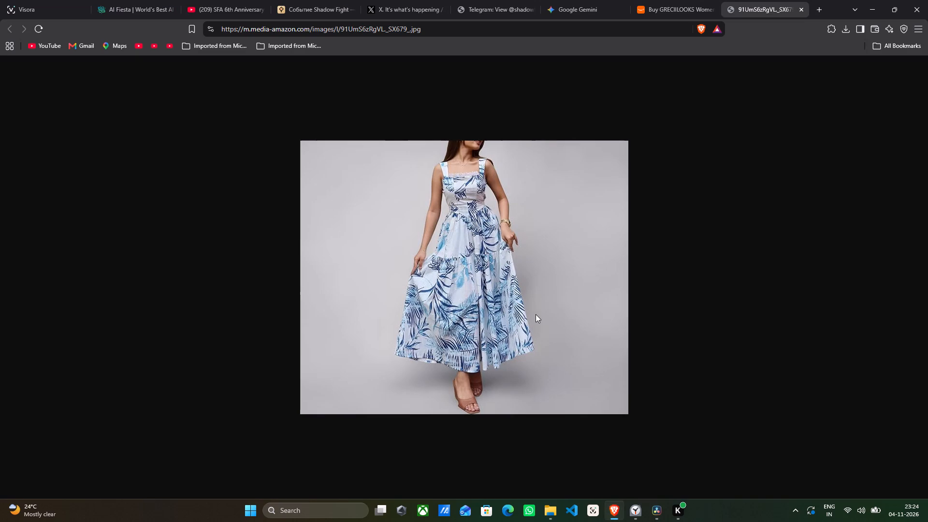
right_click(536, 314)
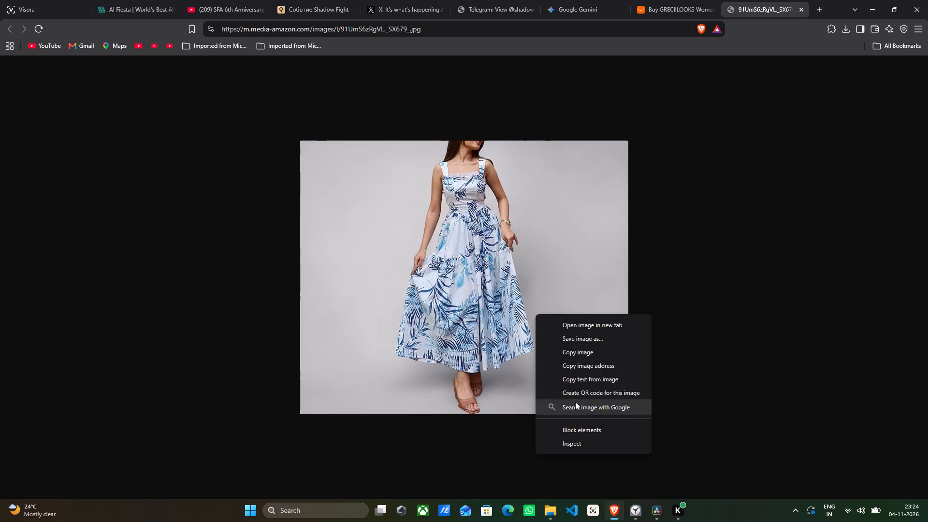
left_click(572, 342)
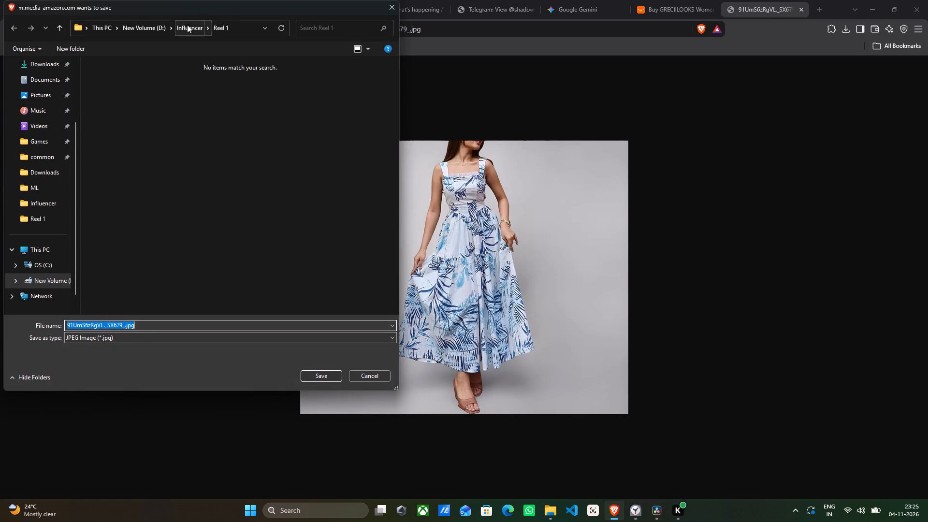
left_click(320, 381)
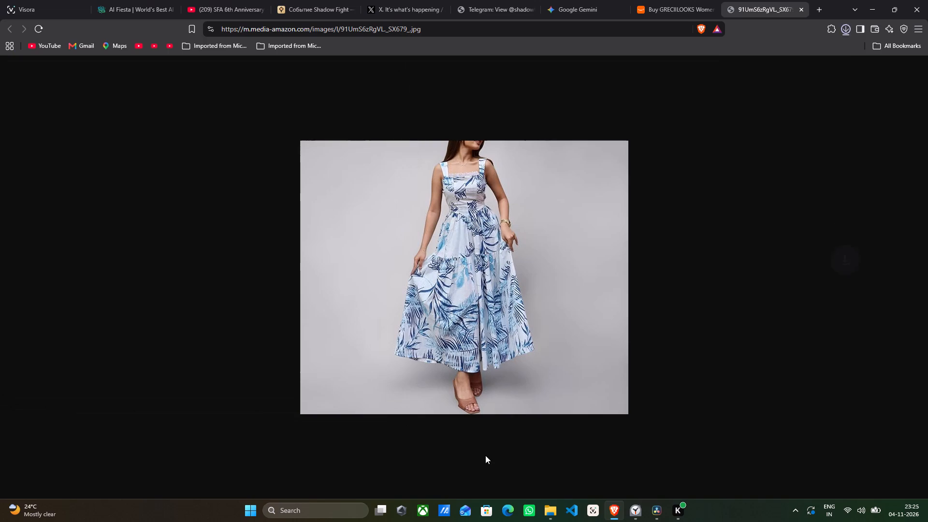
Switch to DaVinci Resolve and import the dress photo 91UmS6zRgVL._SX679_.jpg from the Reel 1 folder into the Master bin.
left_click(653, 511)
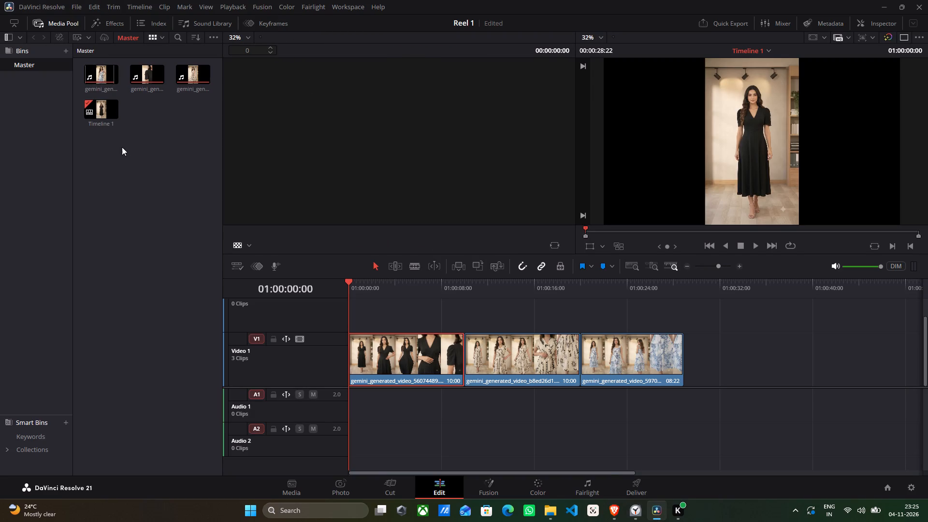
left_click(139, 142)
right_click(139, 142)
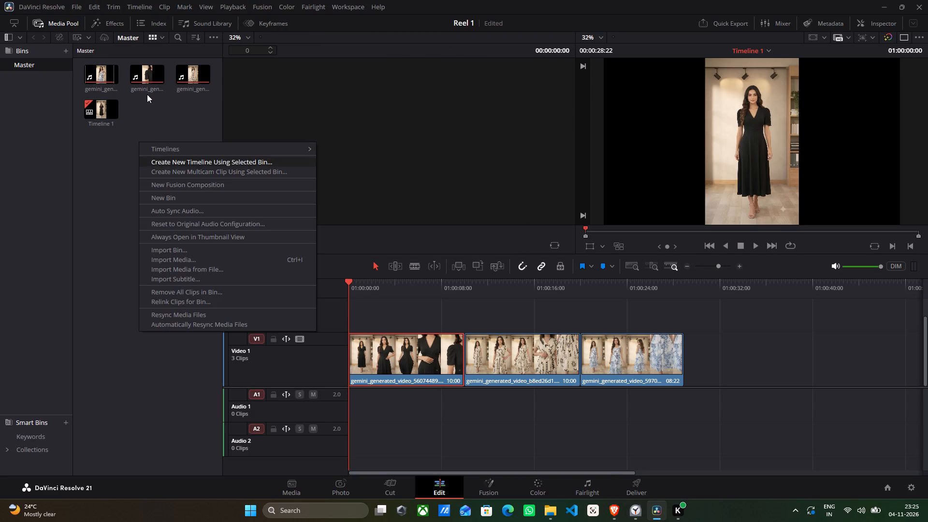
left_click(147, 94)
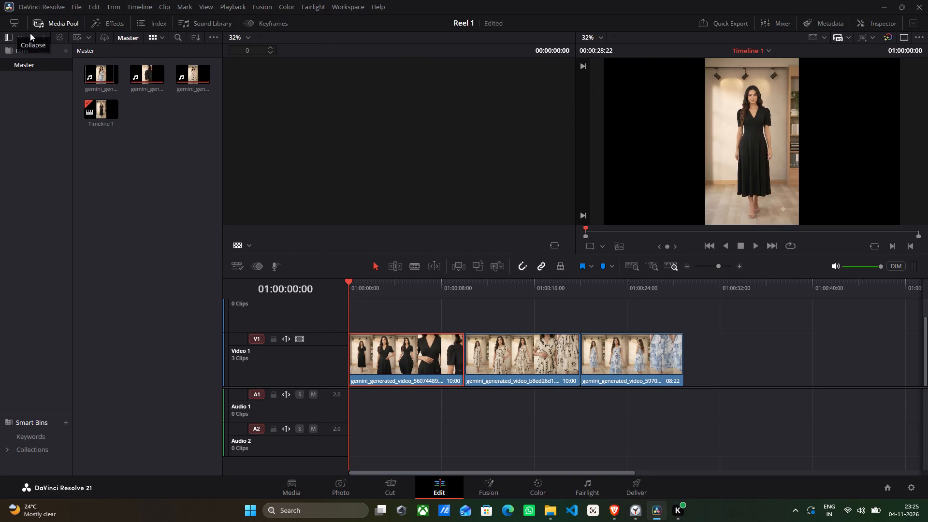
left_click(79, 10)
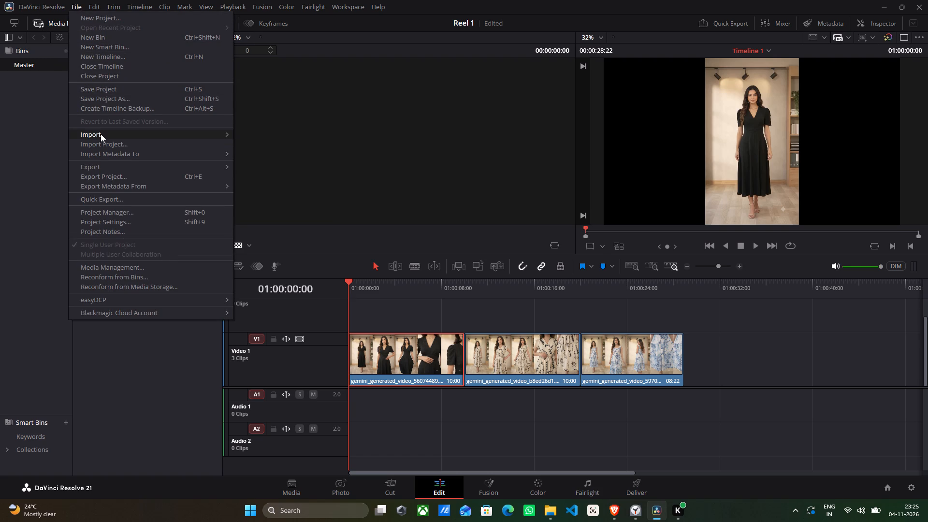
left_click(283, 140)
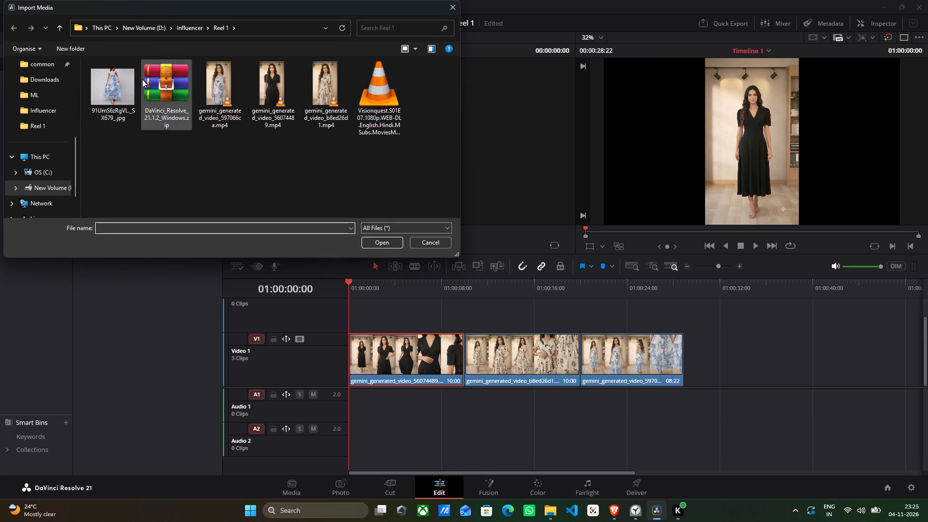
double_click(108, 84)
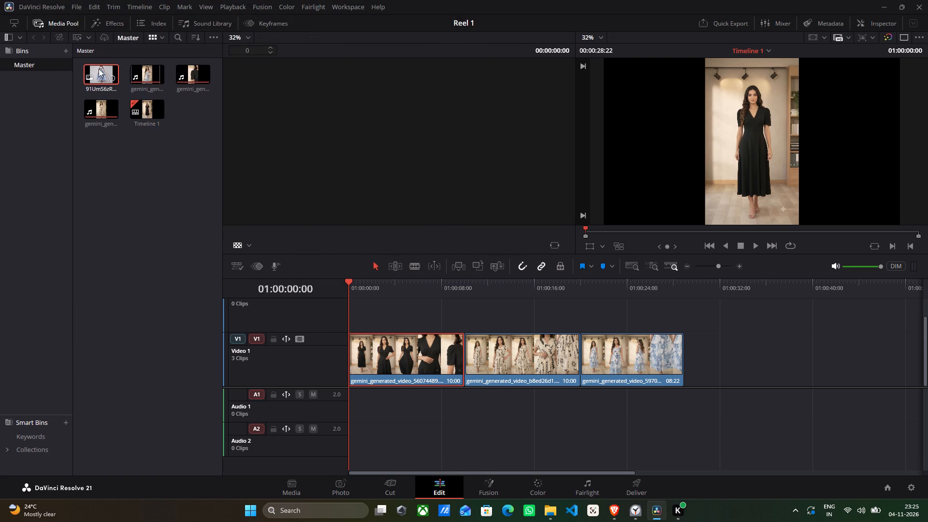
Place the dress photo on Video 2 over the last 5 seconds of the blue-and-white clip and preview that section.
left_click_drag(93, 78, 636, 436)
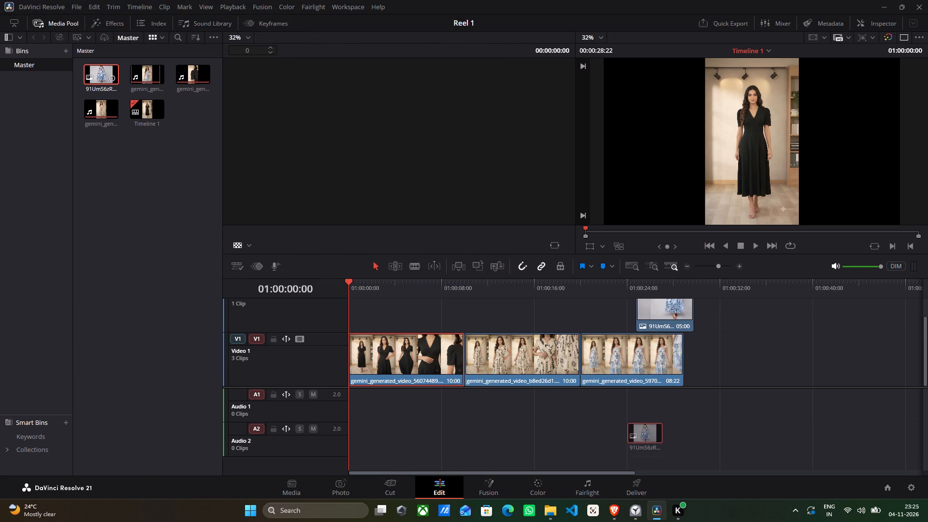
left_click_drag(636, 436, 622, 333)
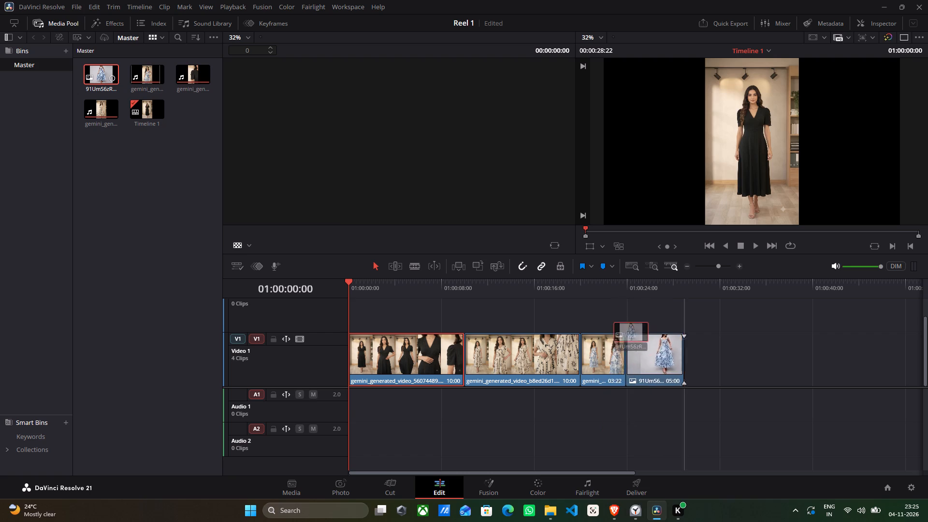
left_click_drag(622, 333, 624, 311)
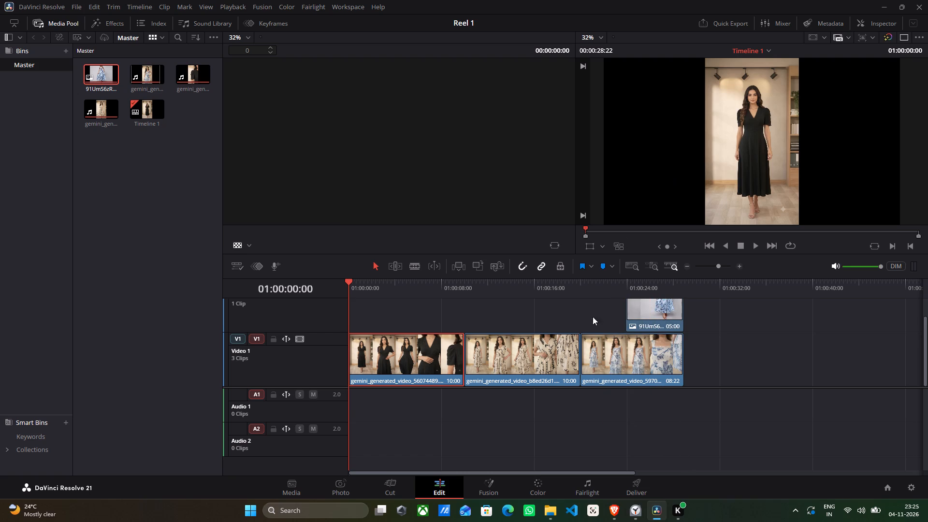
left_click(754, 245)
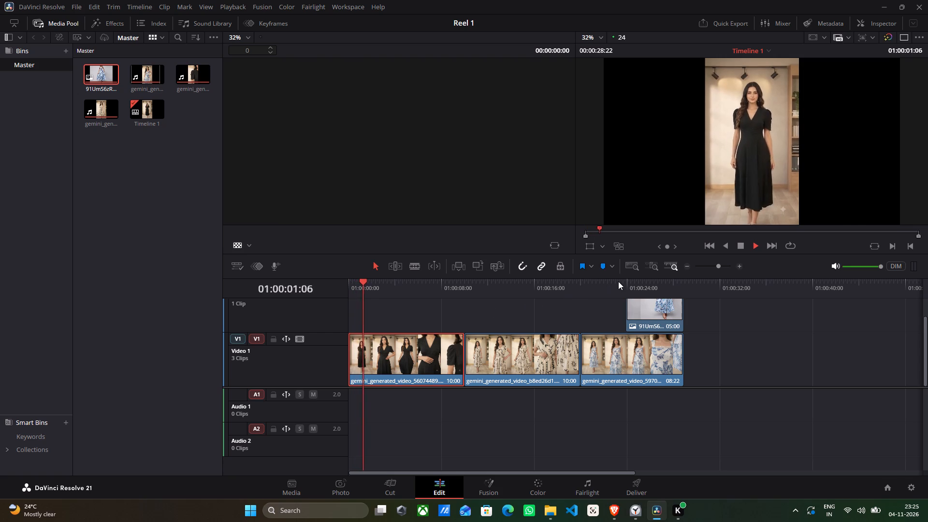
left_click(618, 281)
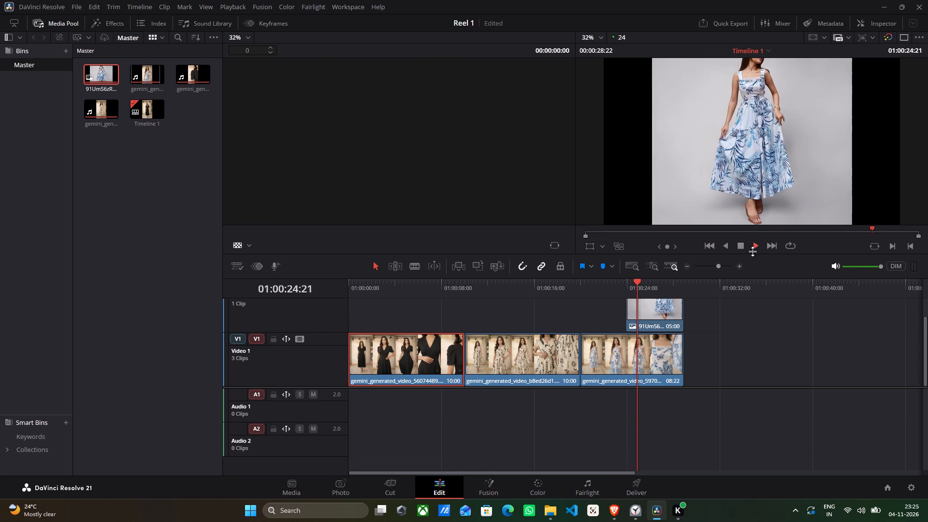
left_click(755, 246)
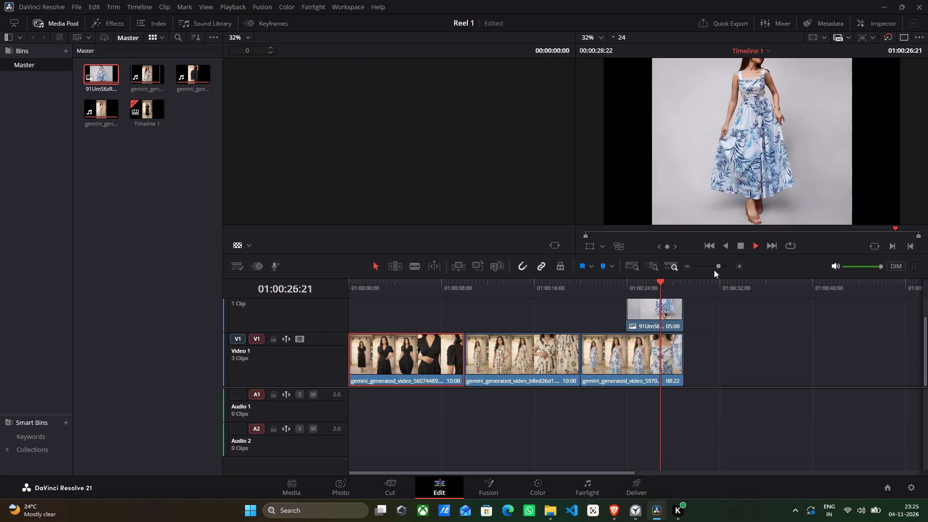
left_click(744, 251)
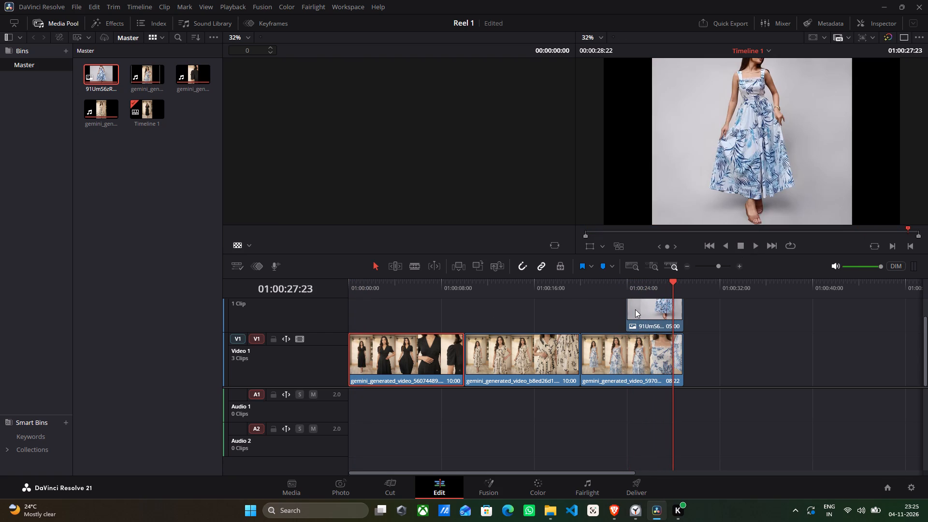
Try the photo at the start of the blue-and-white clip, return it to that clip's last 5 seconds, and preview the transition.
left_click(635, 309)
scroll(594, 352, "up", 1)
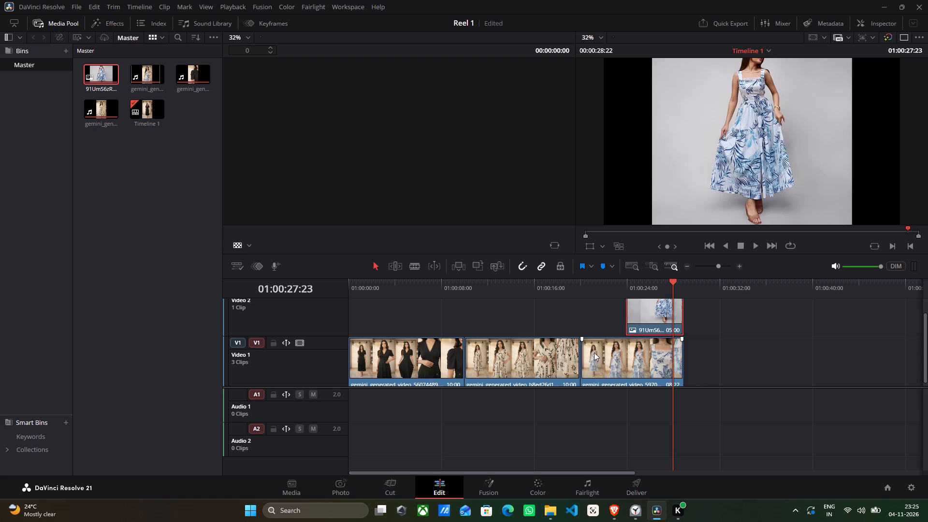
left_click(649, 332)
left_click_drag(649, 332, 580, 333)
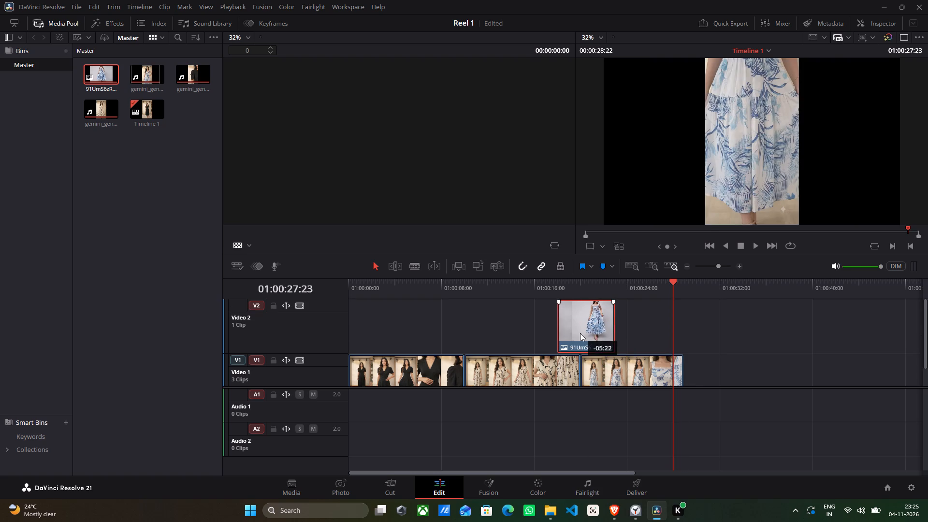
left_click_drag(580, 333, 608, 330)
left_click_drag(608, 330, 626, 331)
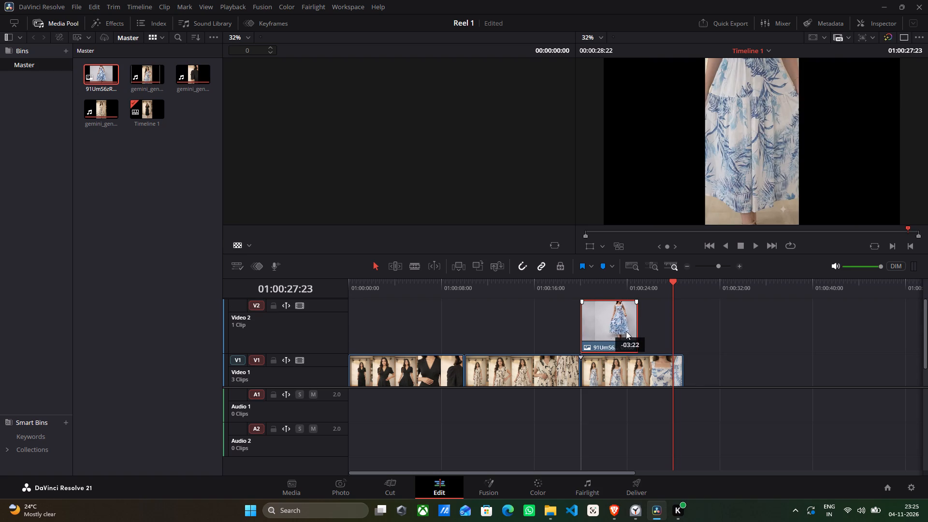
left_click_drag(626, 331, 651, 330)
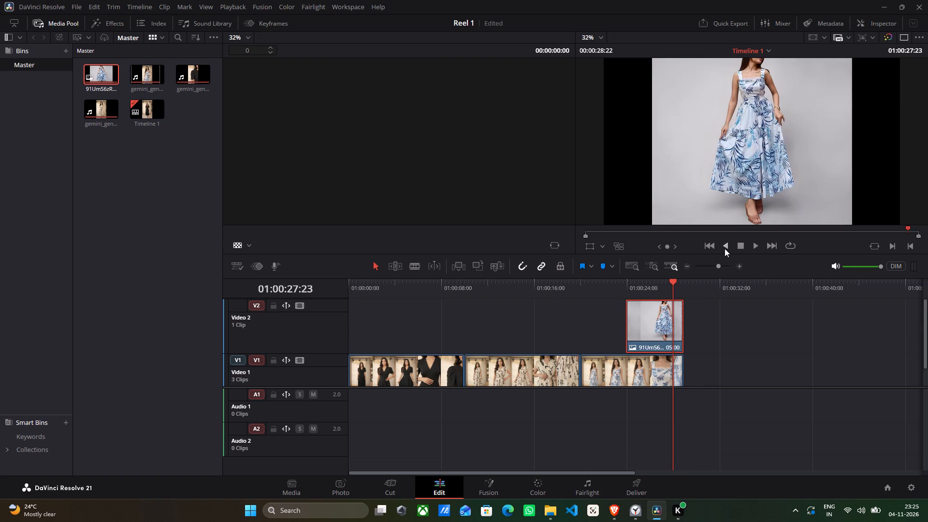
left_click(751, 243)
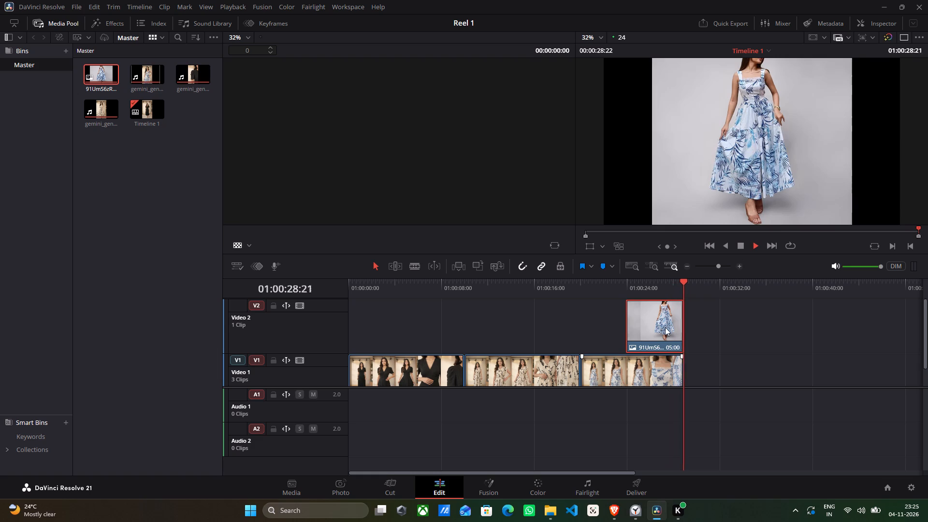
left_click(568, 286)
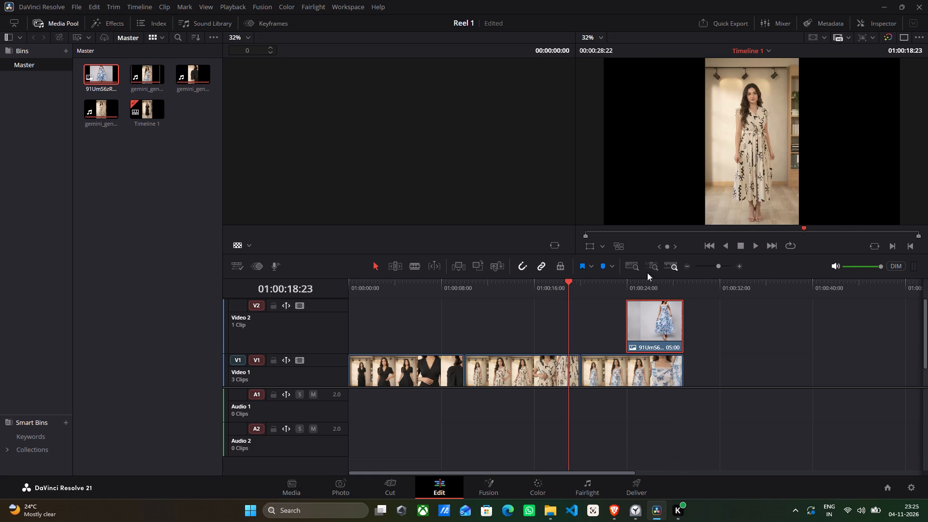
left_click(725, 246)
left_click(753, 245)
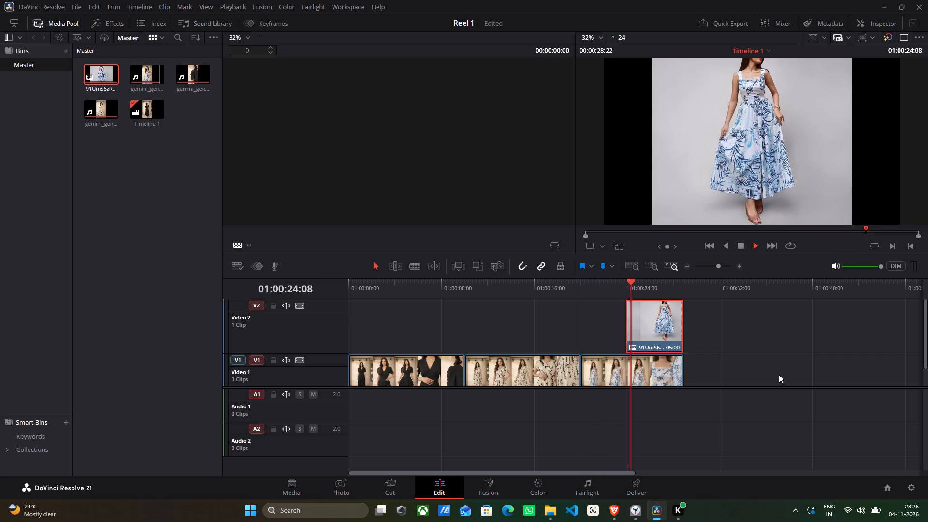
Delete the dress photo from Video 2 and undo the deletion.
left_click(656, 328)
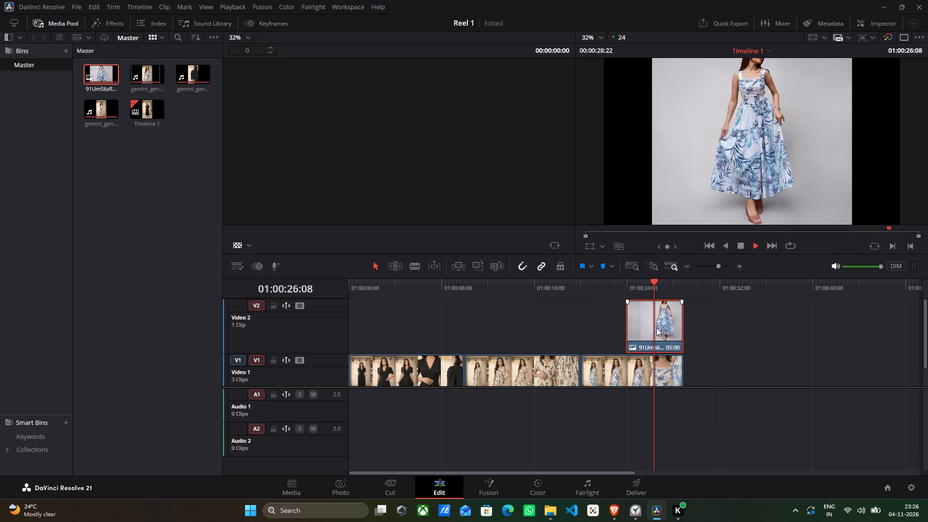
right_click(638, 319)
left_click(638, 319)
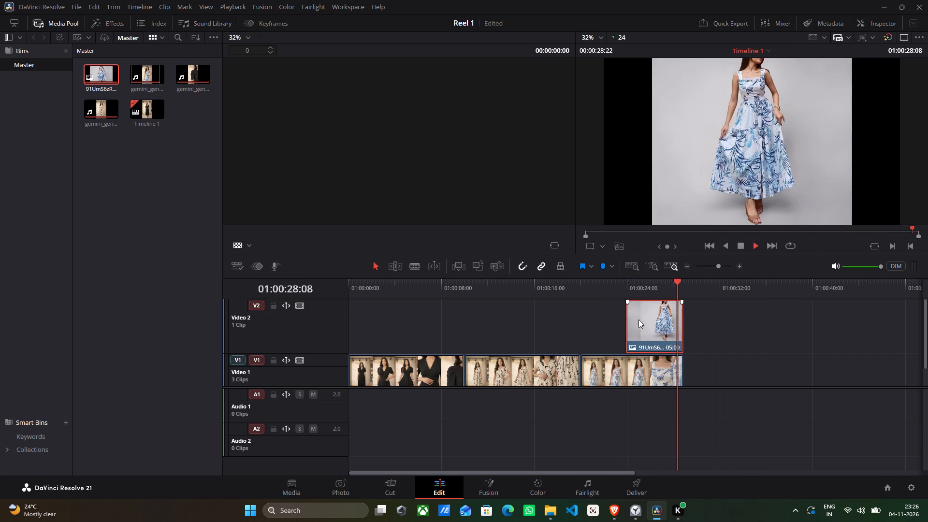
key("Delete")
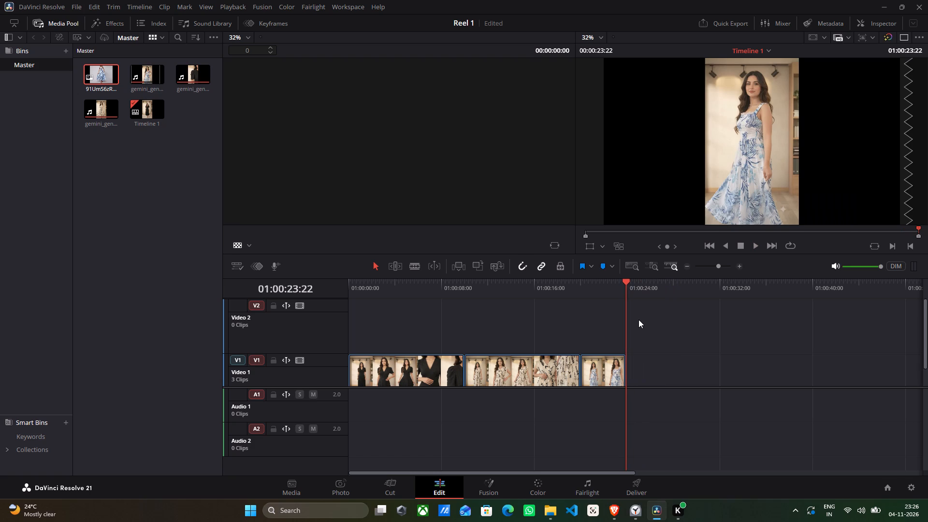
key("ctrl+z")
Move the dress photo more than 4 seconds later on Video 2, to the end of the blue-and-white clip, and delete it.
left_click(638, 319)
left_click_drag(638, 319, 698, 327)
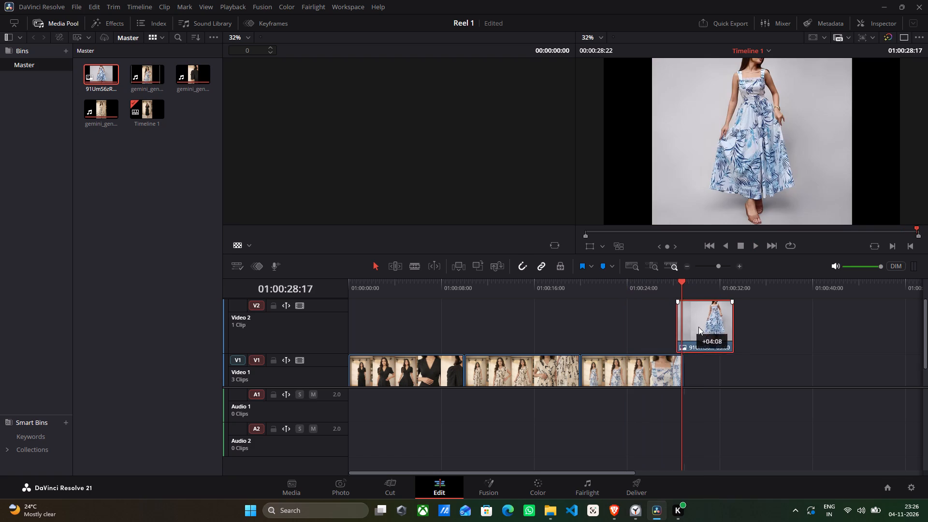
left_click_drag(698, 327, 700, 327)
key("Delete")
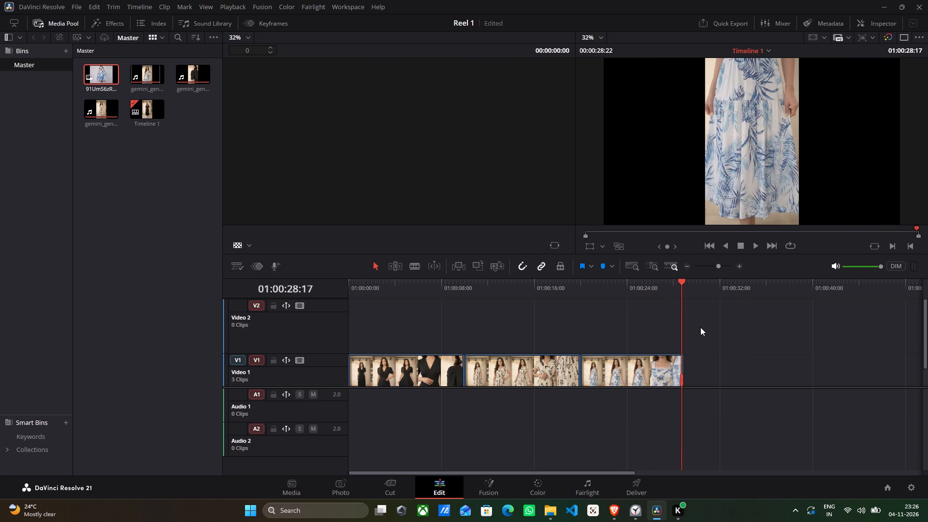
Switch to Brave and bring up the top of the blue GRECIILOOKS dress's Amazon product page.
left_click(619, 512)
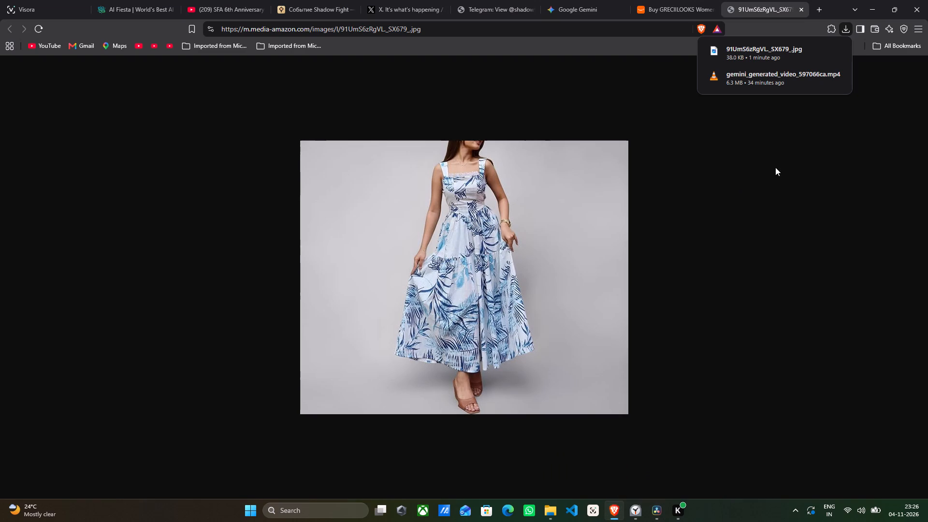
left_click(673, 0)
left_click(551, 258)
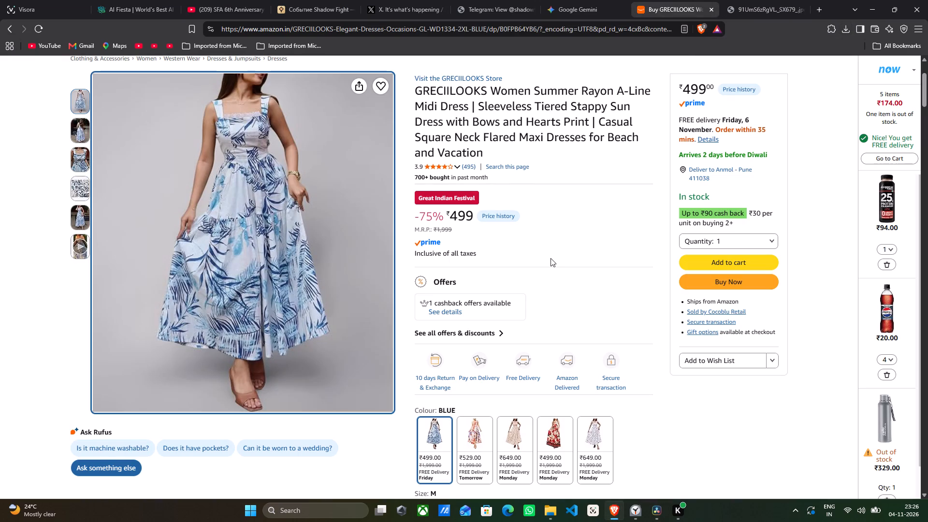
scroll(551, 258, "up", 7)
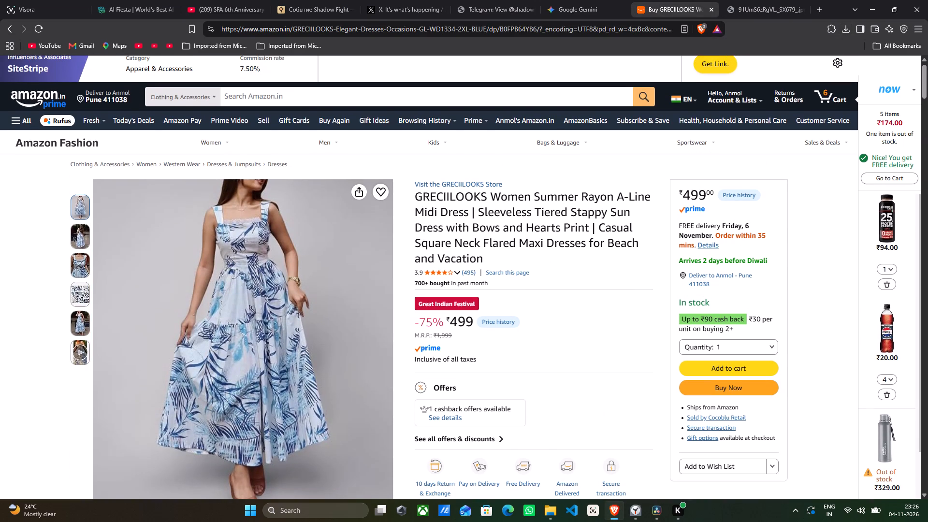
Capture a rectangular screenshot of the blue dress's Amazon listing, covering the product photos, title, price and offers, with Snipping Tool.
key("ctrl+shift+s")
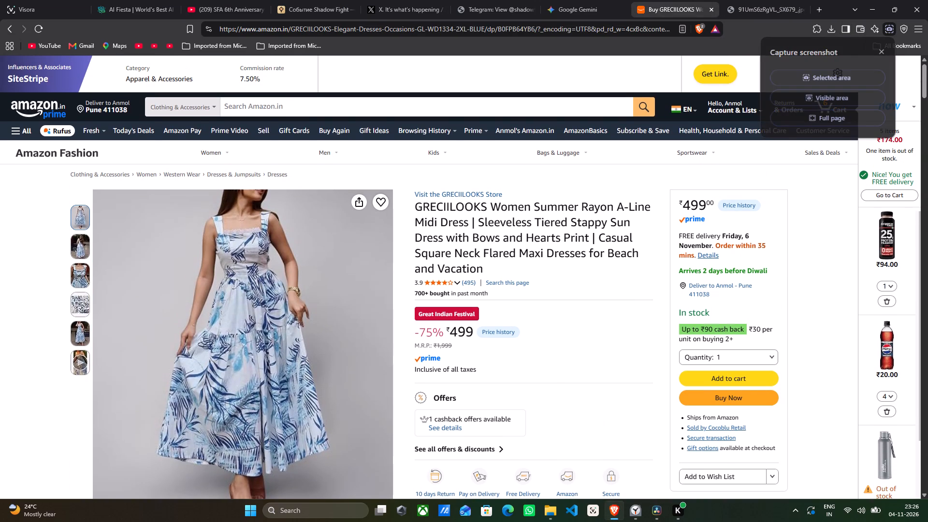
left_click(512, 208)
key("shift+super+s")
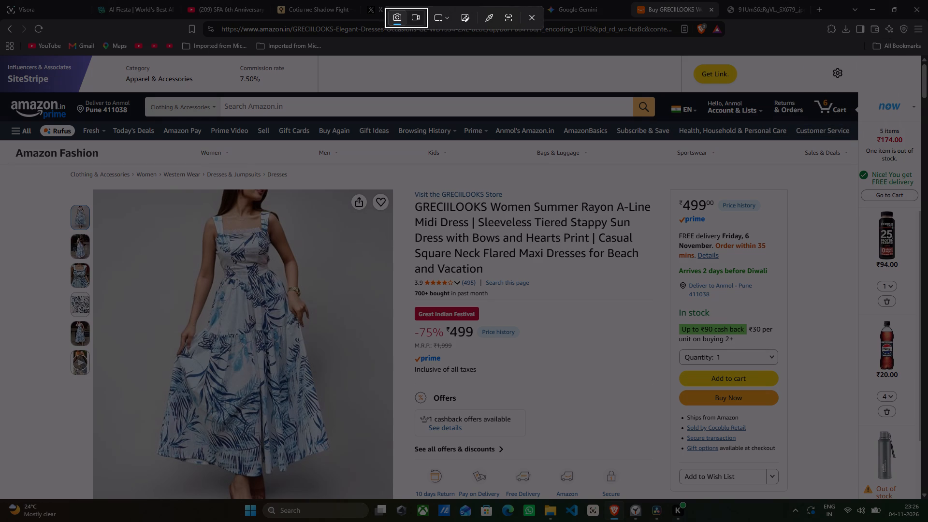
left_click_drag(52, 166, 151, 209)
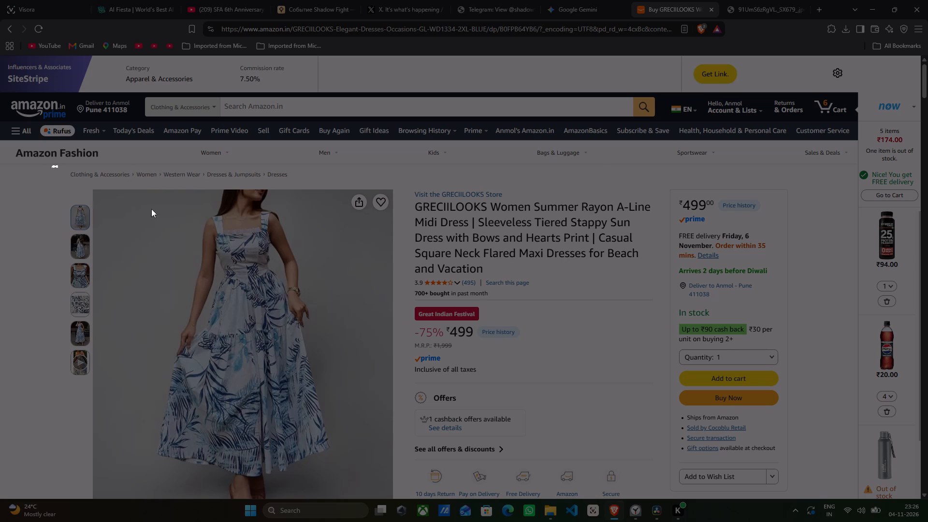
left_click_drag(151, 209, 668, 487)
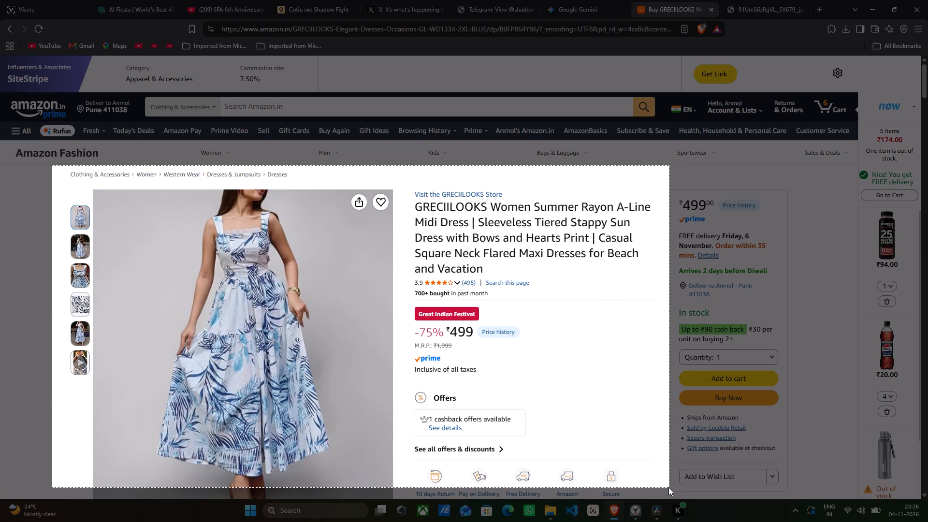
left_click_drag(668, 487, 669, 500)
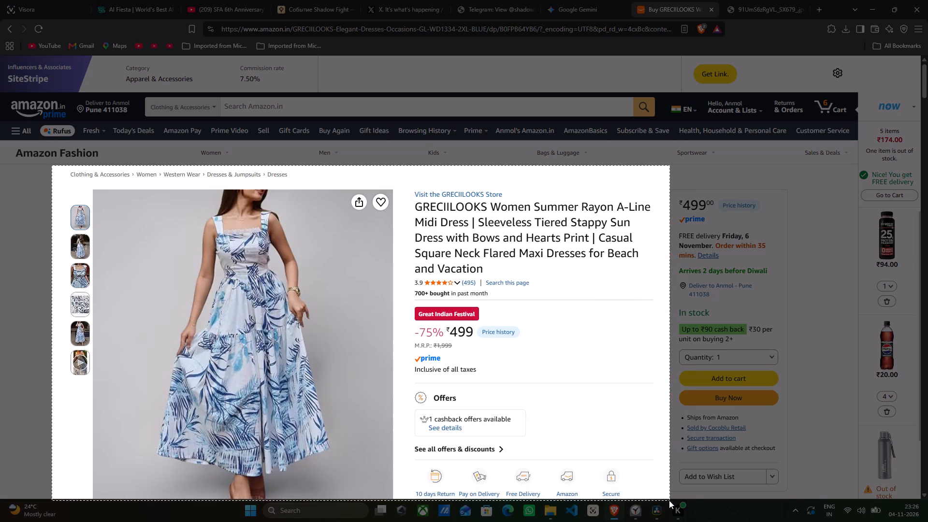
left_click_drag(669, 500, 669, 497)
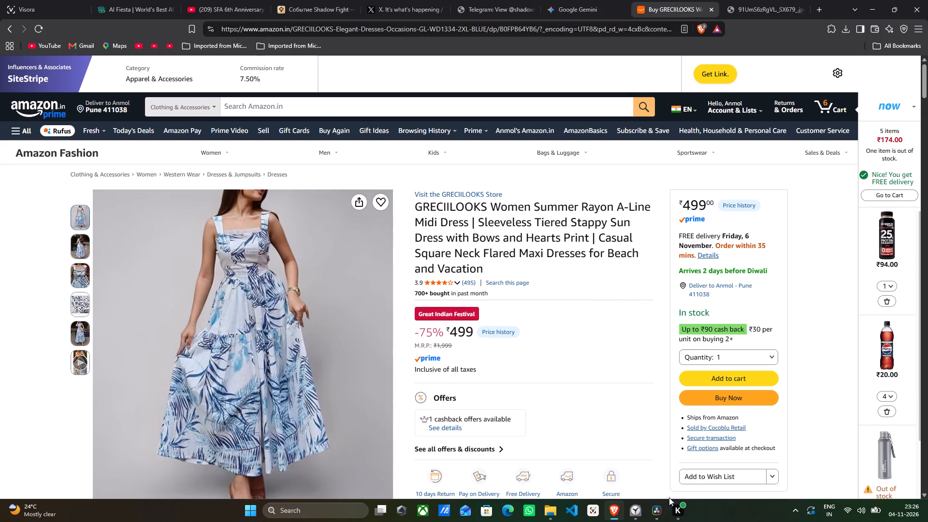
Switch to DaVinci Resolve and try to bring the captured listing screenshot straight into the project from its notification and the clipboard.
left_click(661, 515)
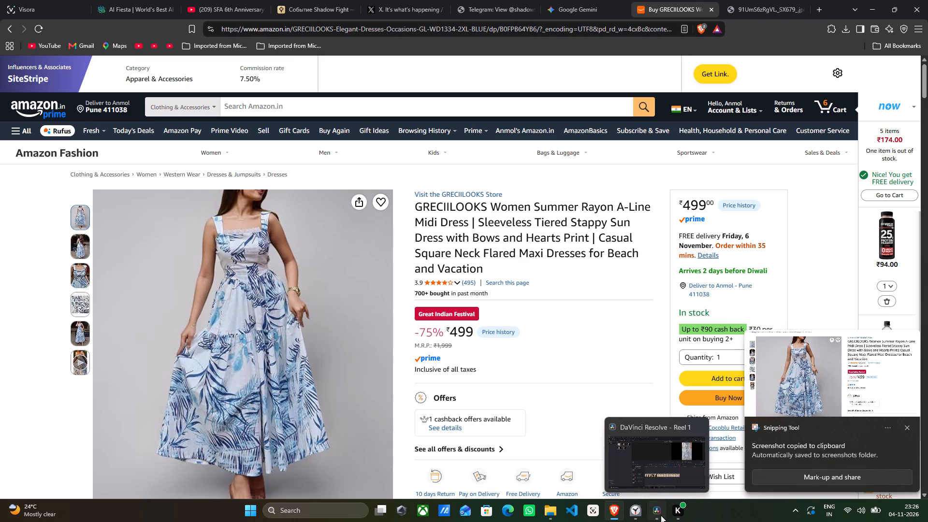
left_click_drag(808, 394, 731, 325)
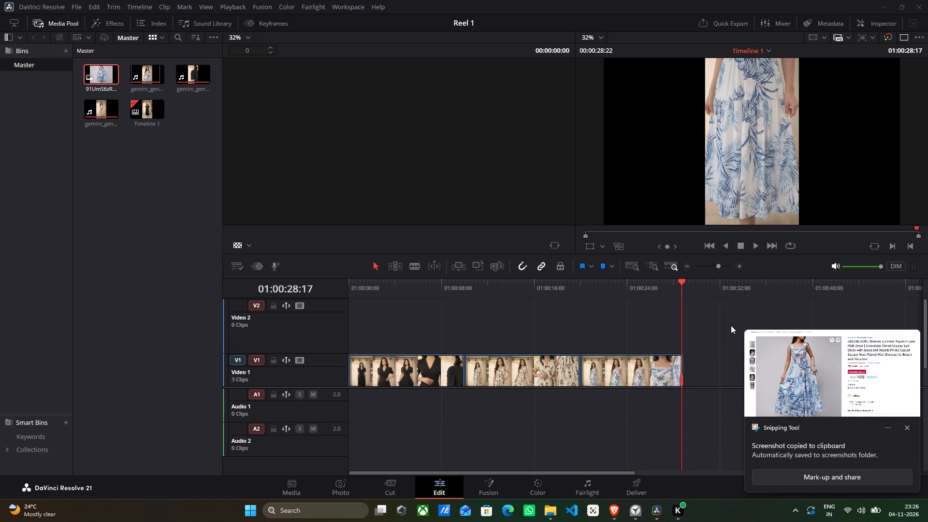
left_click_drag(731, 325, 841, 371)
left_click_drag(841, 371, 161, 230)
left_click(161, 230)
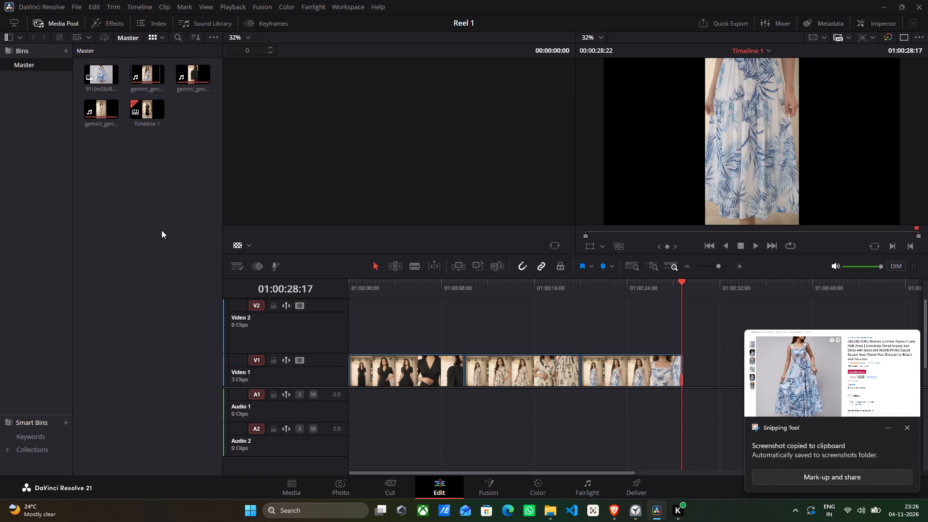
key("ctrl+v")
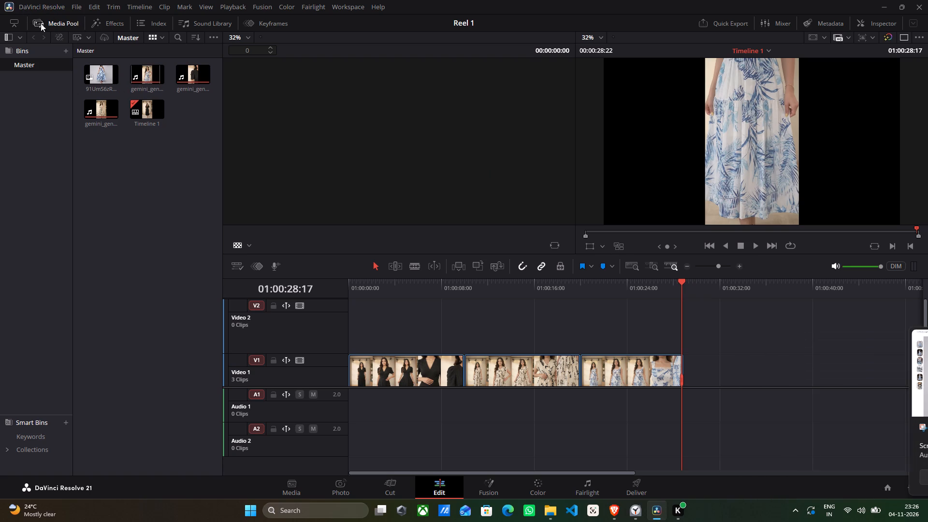
Add a new bin with the default name under Master in the media pool.
left_click(72, 4)
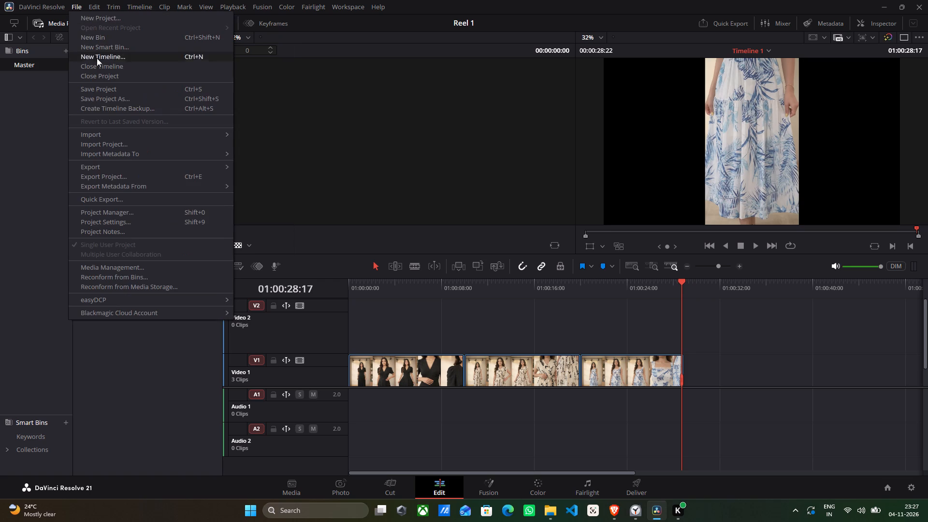
left_click(19, 147)
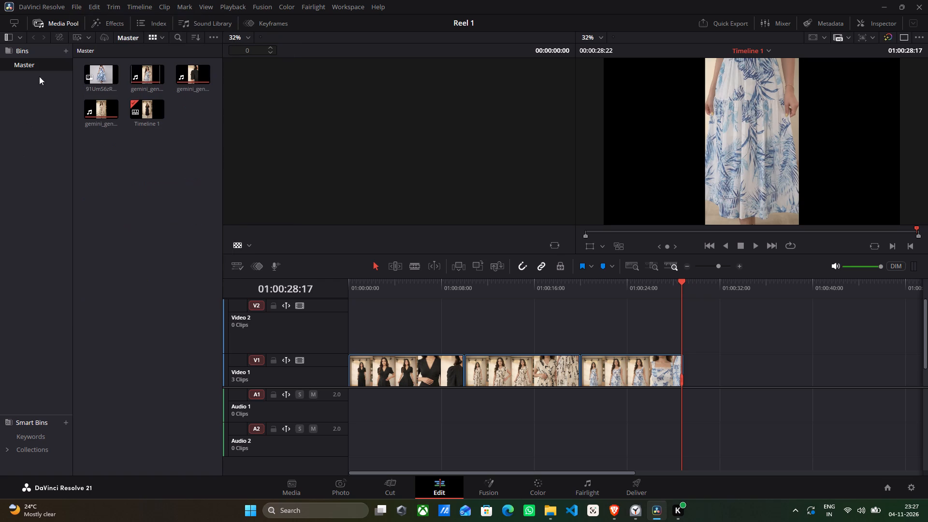
left_click(62, 48)
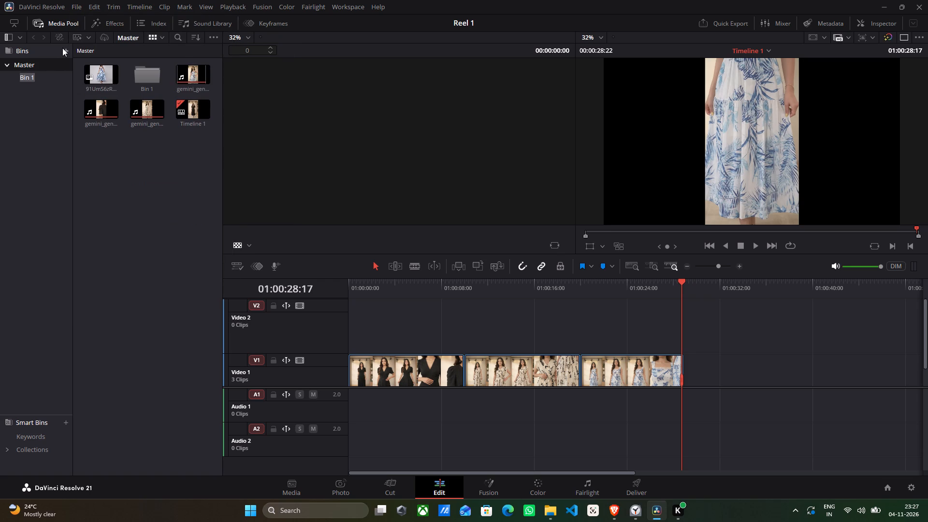
left_click(45, 79)
left_click(10, 63)
left_click(46, 54)
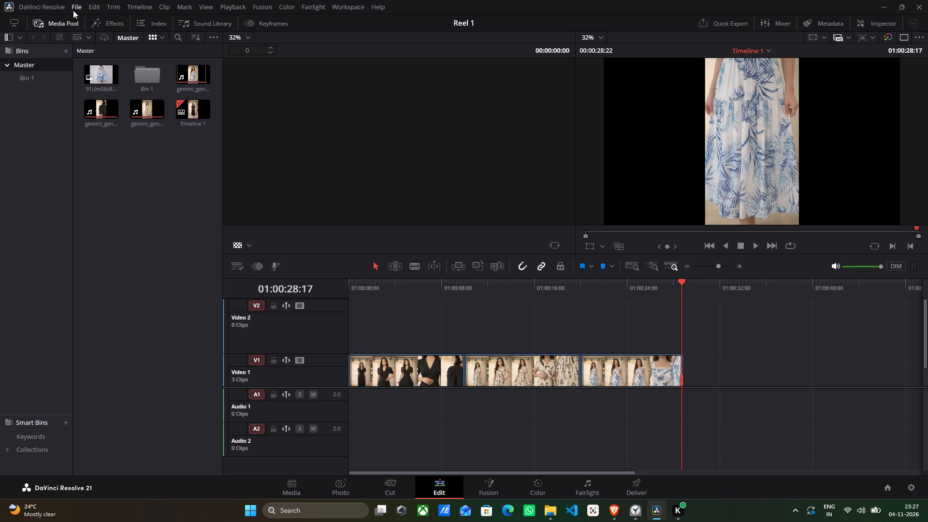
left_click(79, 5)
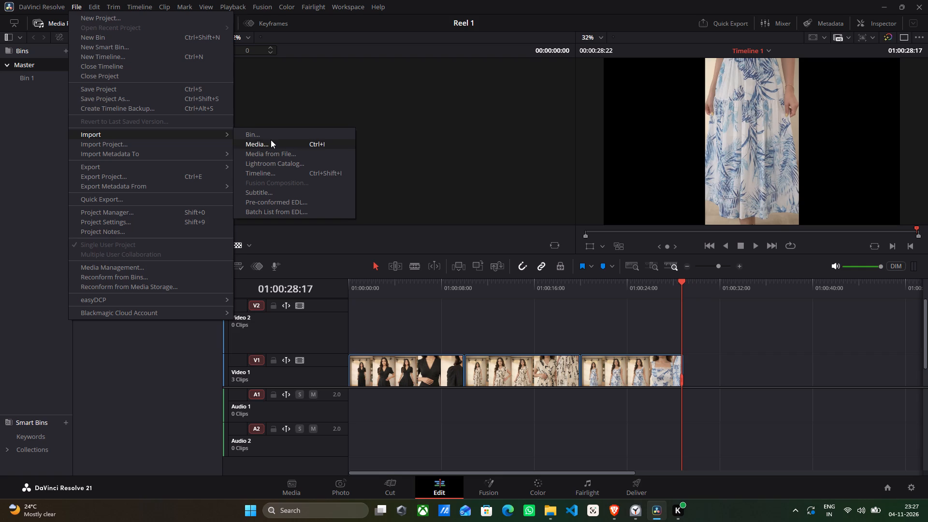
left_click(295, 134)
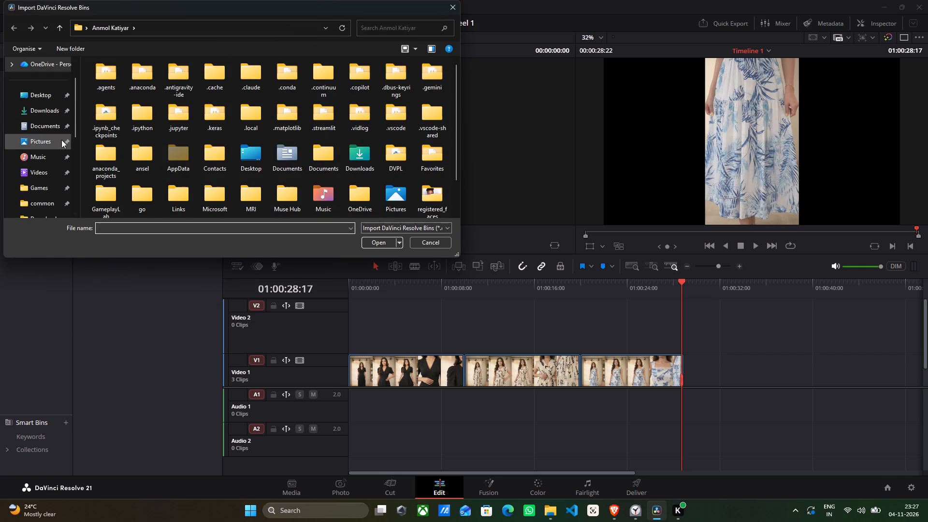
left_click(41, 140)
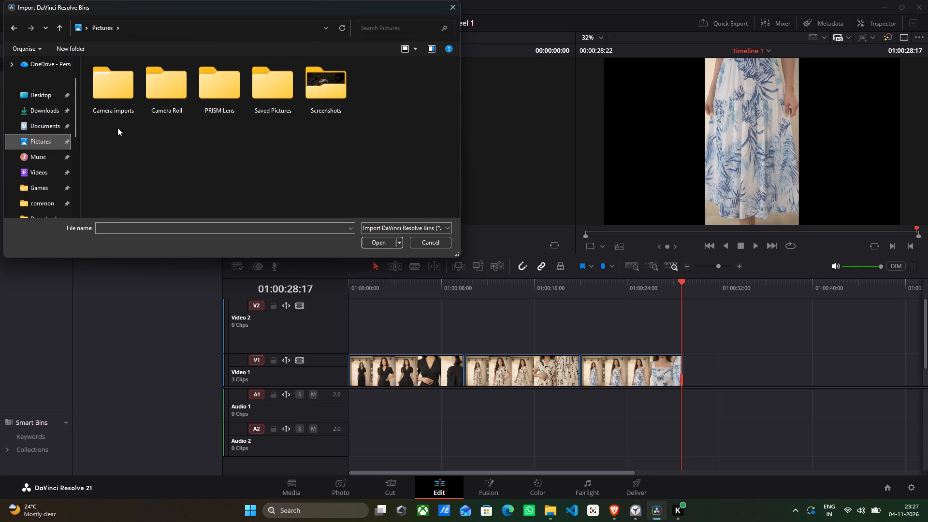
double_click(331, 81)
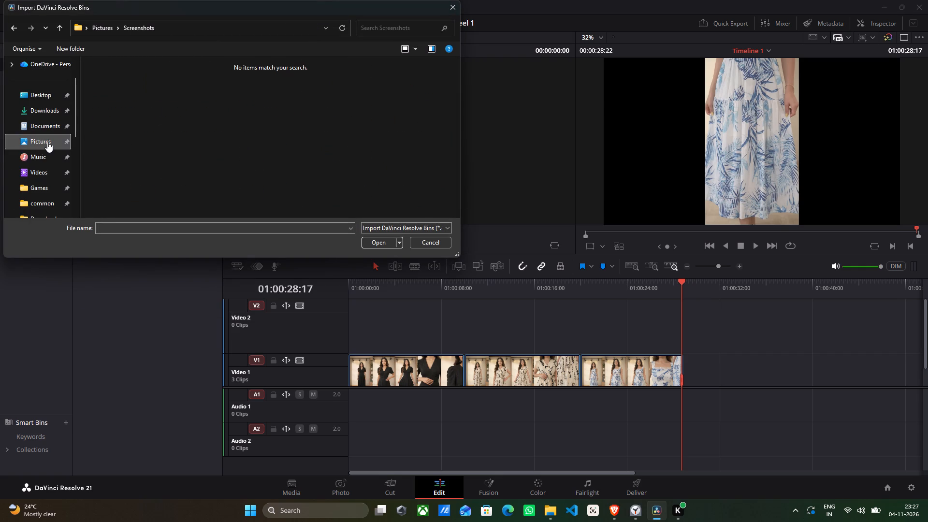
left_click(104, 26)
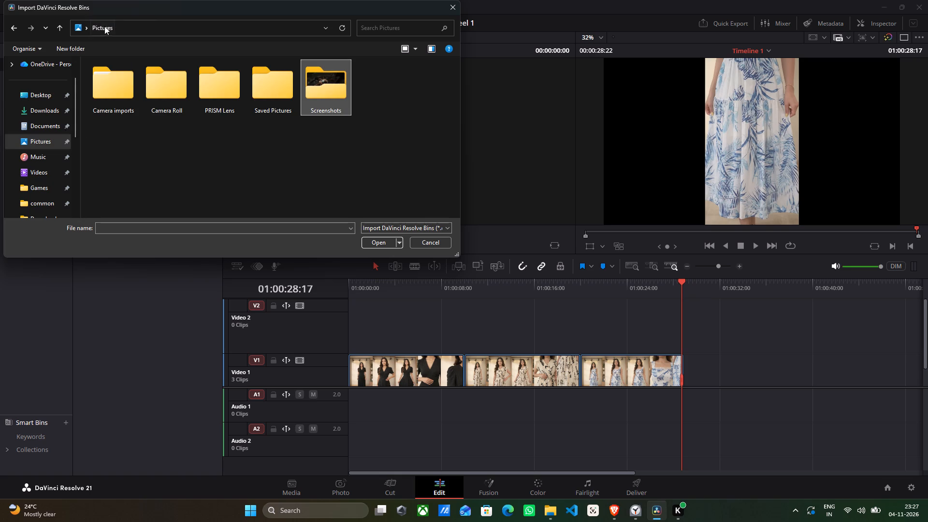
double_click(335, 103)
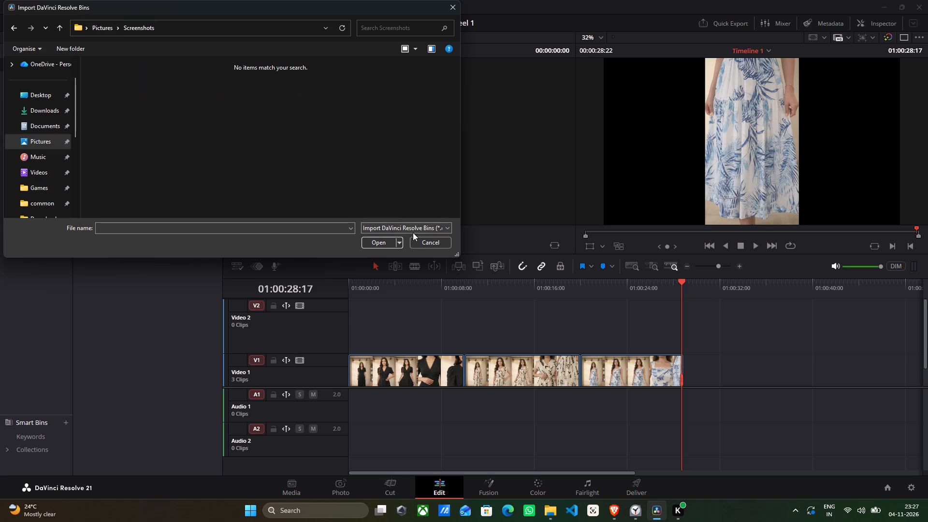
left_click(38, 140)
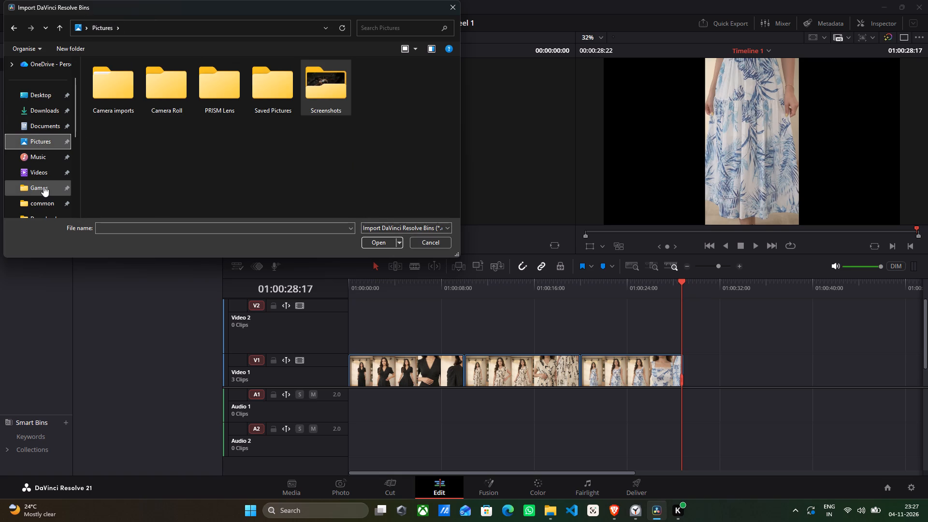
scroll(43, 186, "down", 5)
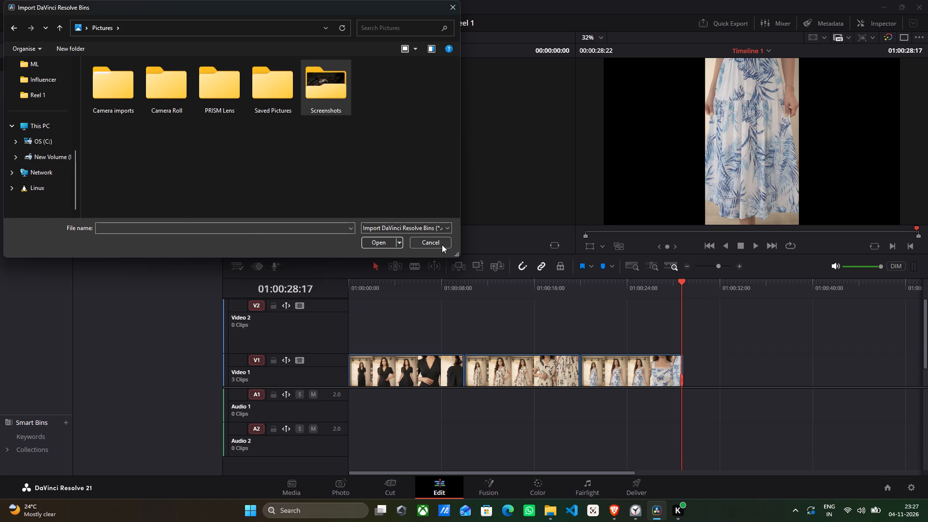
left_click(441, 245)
Switch to File Explorer and look in the Screenshots folder under Pictures for the captured Amazon listing image.
left_click(546, 516)
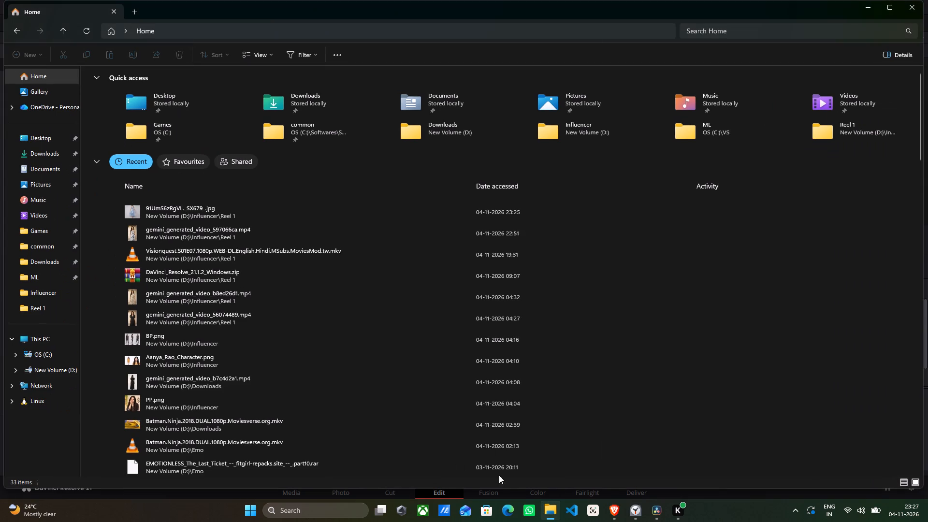
left_click(48, 188)
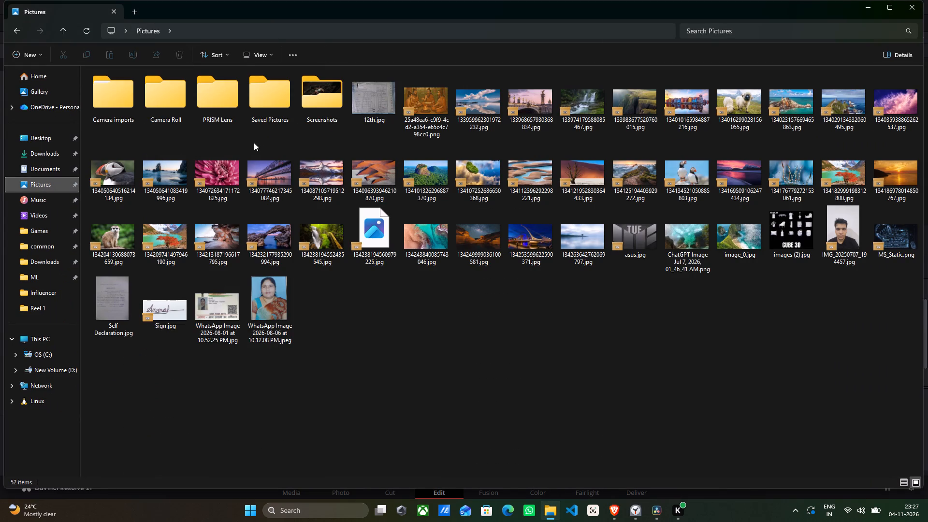
double_click(304, 106)
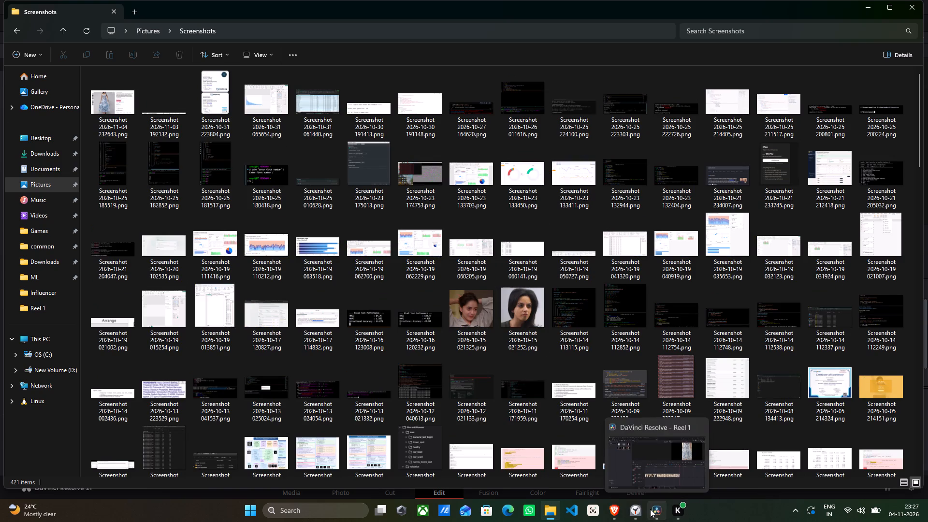
Switch to DaVinci Resolve with the Reel 1 project.
left_click(650, 473)
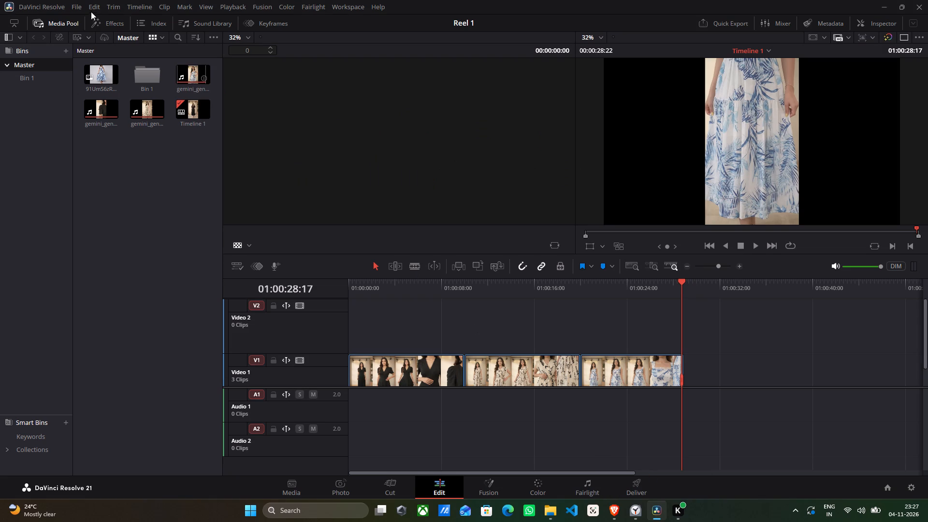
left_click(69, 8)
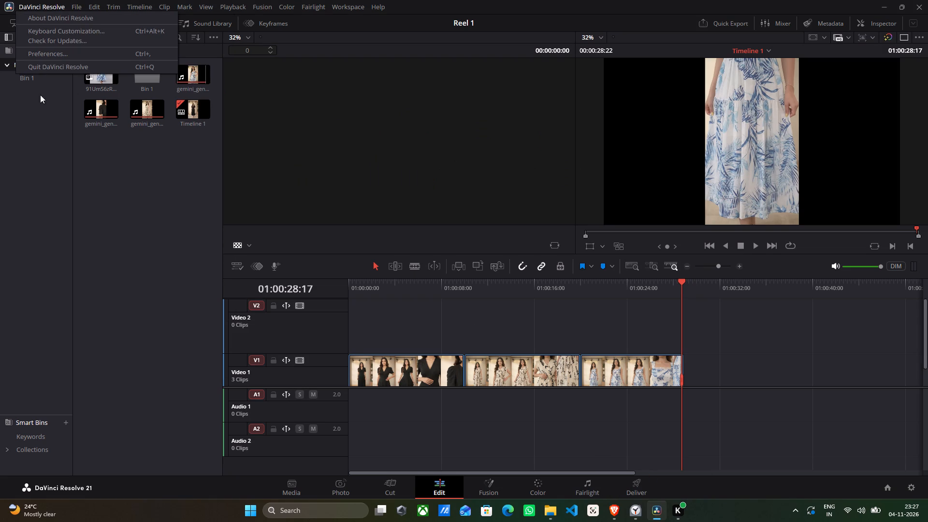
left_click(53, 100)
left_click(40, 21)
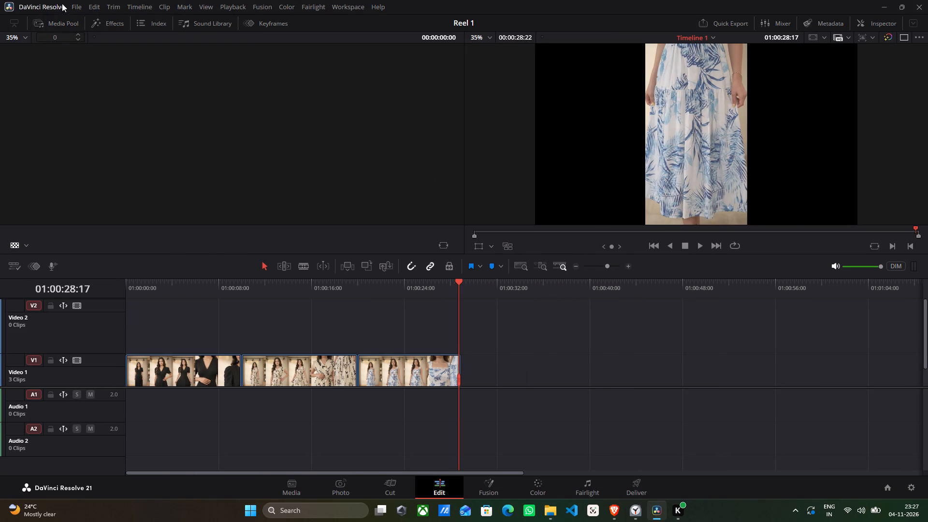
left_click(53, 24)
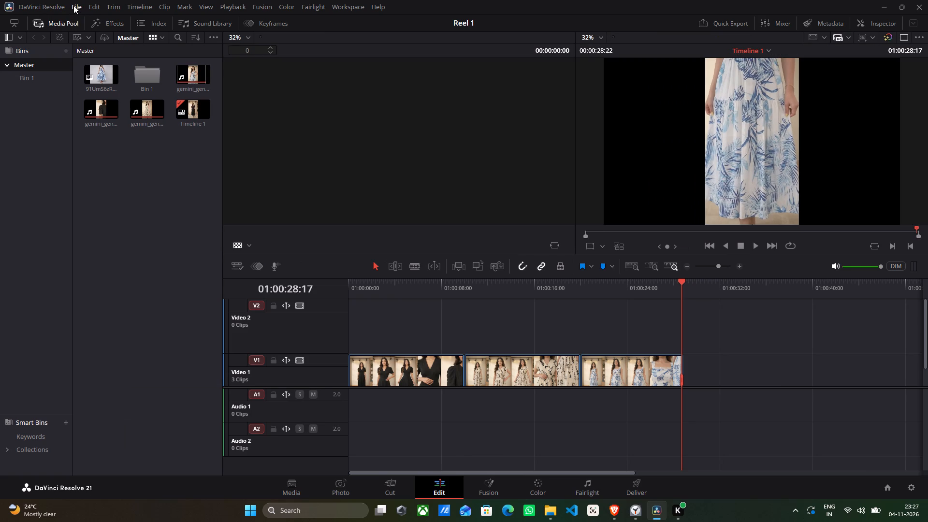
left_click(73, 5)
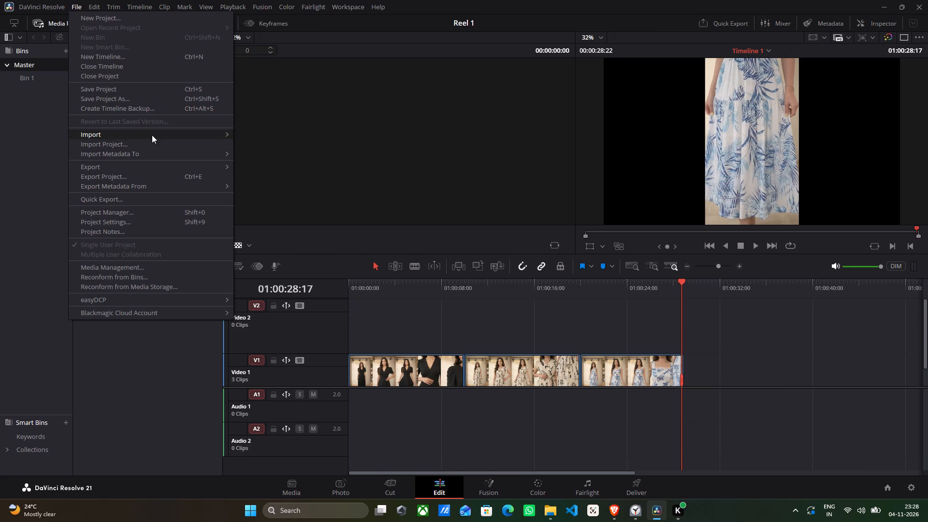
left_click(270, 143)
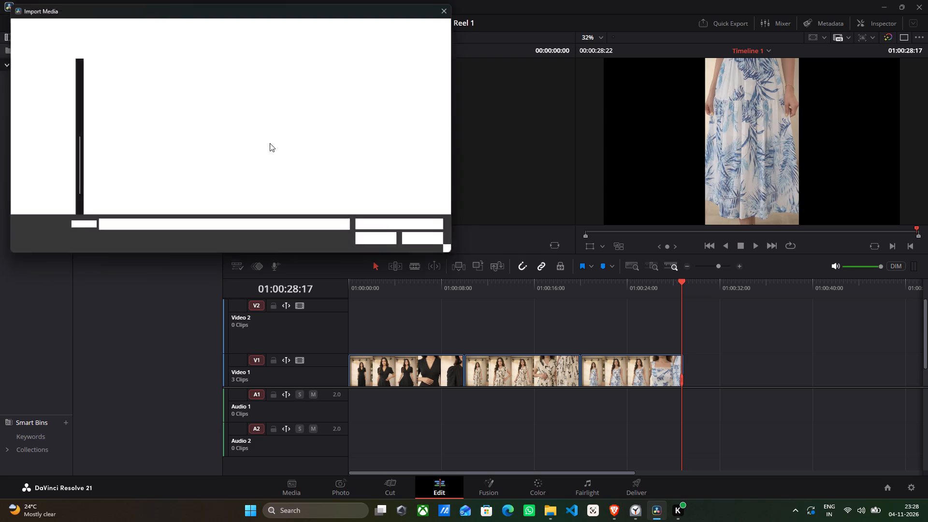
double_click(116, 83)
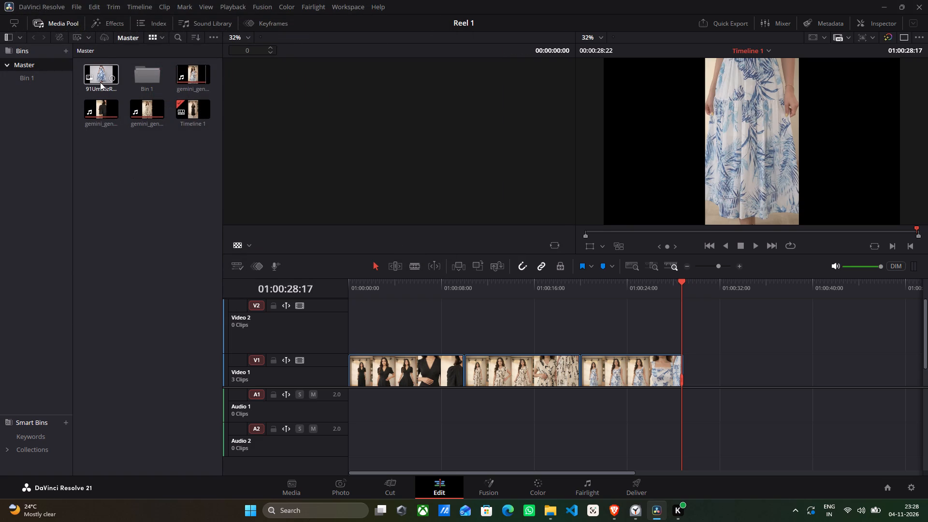
Import Screenshot 2026-11-04 232643.png from the Screenshots folder under Pictures into the Master bin.
left_click(74, 6)
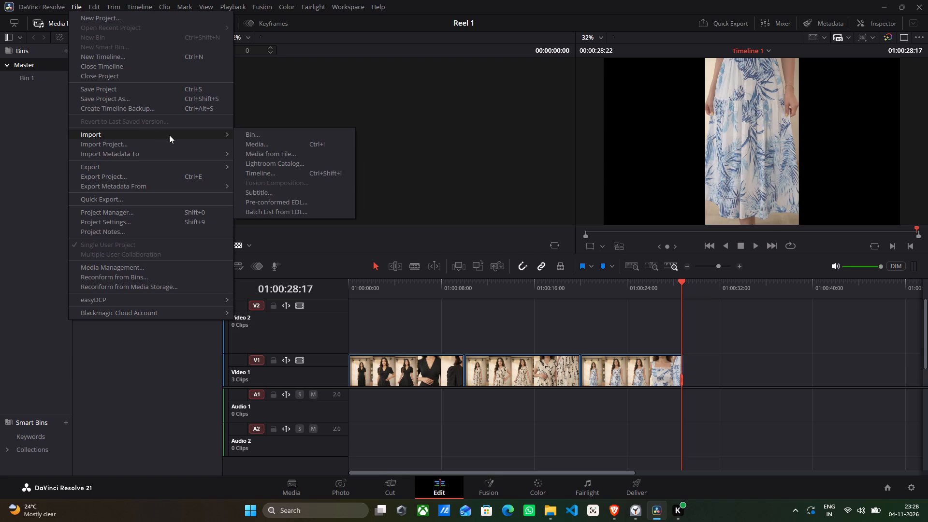
left_click(270, 145)
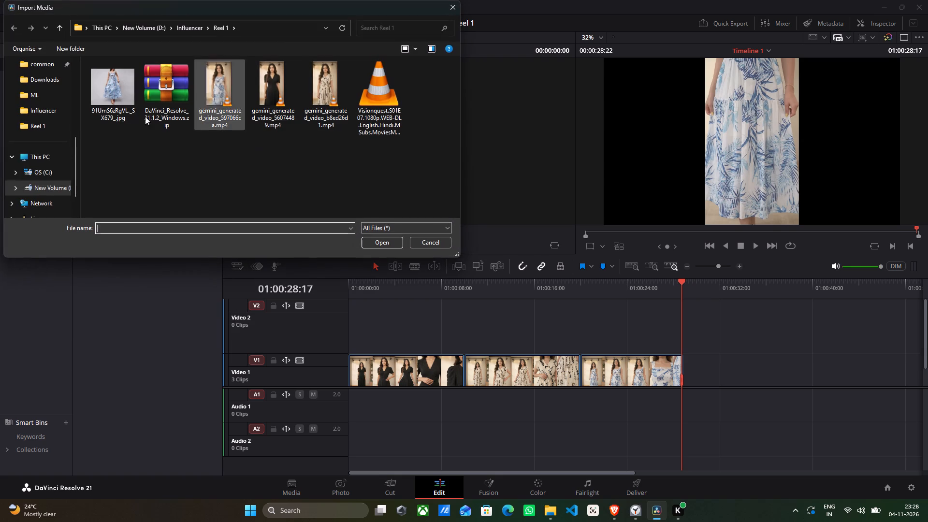
scroll(45, 90, "up", 3)
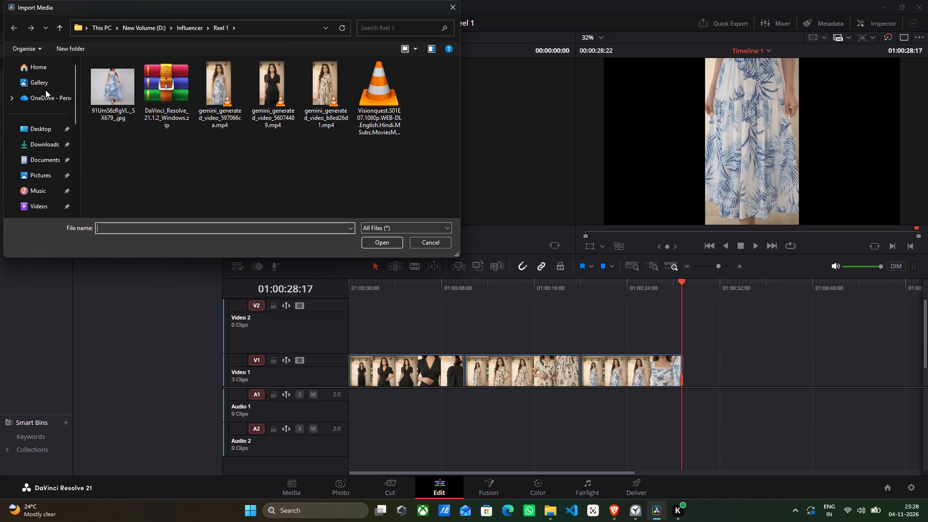
left_click(37, 182)
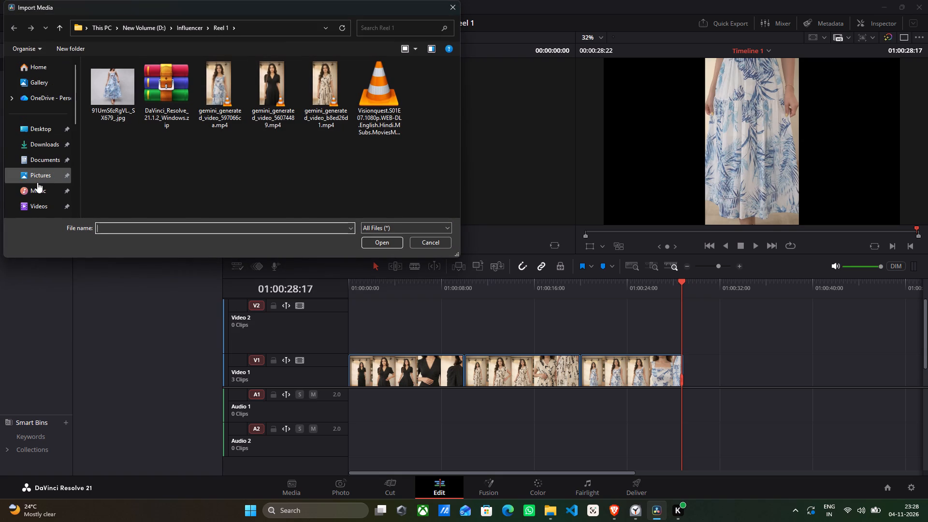
double_click(330, 110)
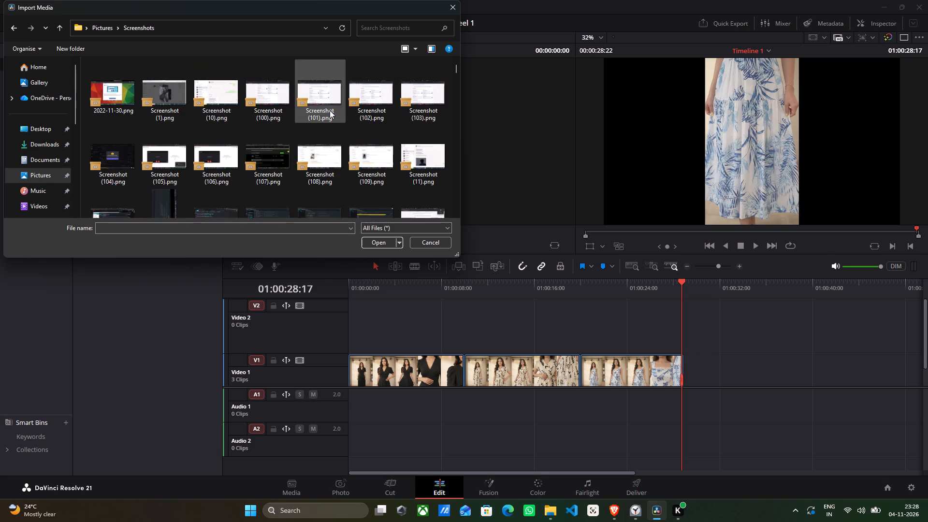
double_click(122, 88)
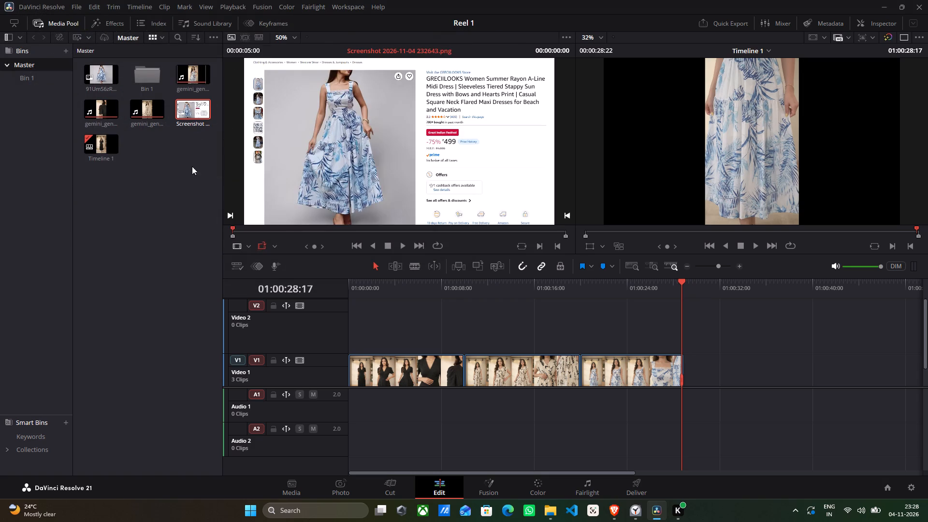
Place the imported listing screenshot on Video 2, just past the end of the blue-and-white dress clip.
scroll(681, 405, "left", 1)
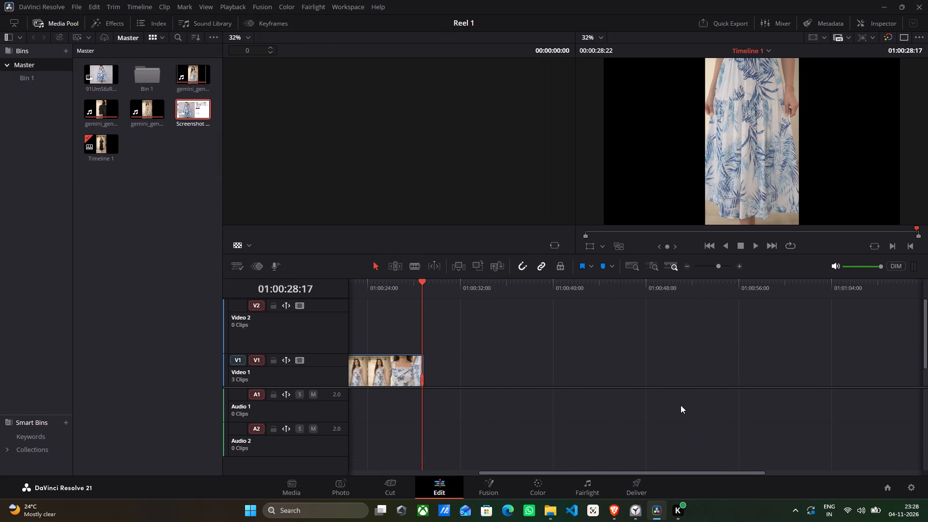
scroll(681, 405, "left", 1)
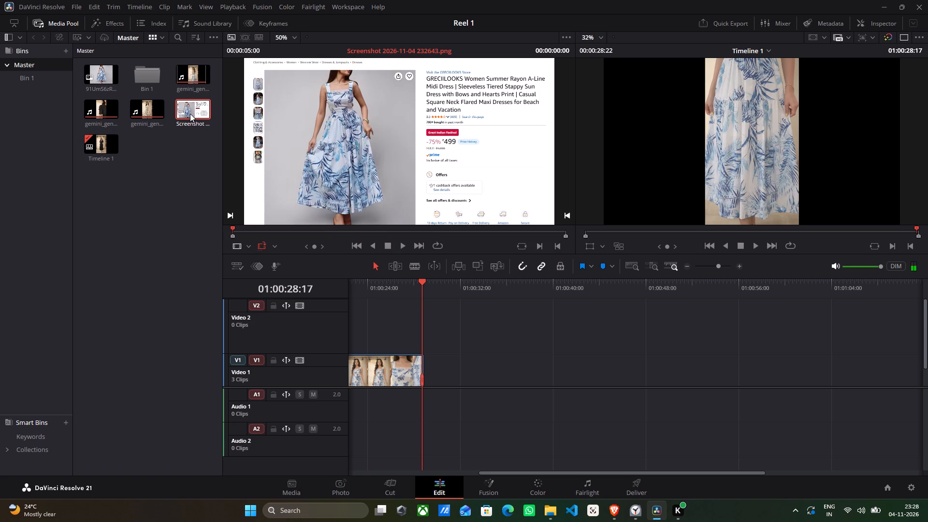
left_click_drag(190, 114, 425, 351)
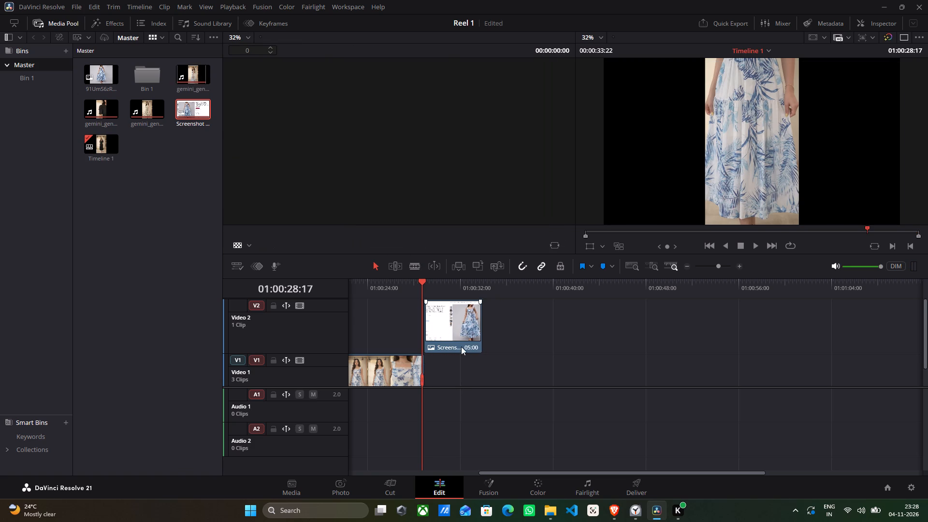
Move the screenshot on Video 2 earlier so its end lines up with the end of the blue-and-white dress clip.
scroll(434, 375, "right", 1)
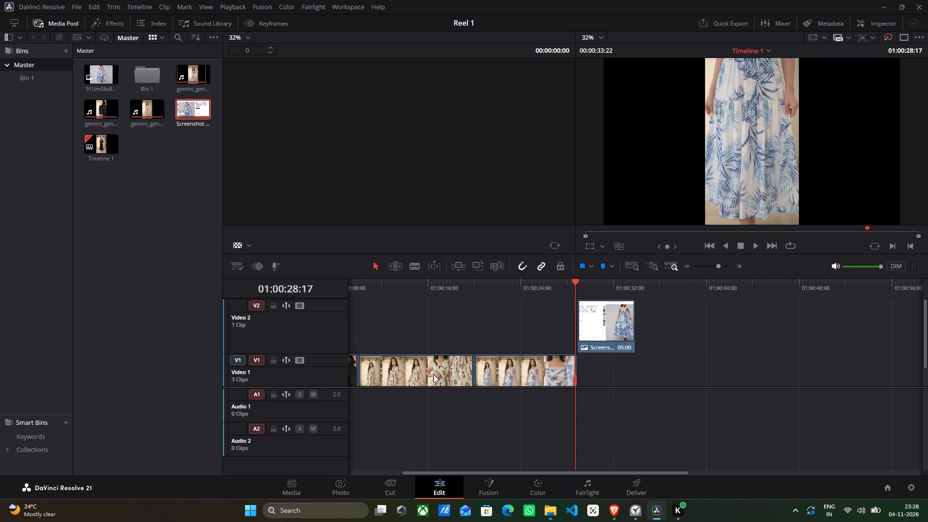
scroll(434, 375, "right", 1)
left_click(538, 374)
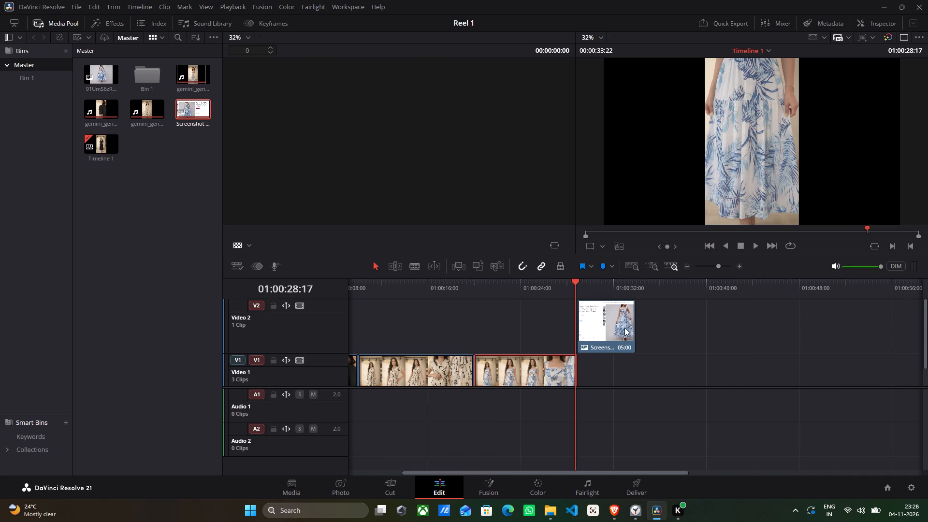
left_click_drag(624, 328, 564, 330)
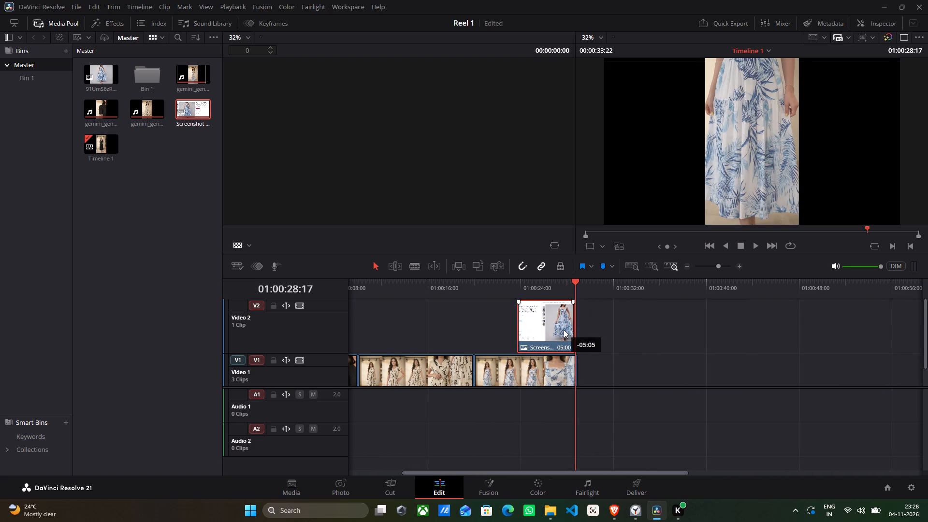
left_click_drag(564, 330, 557, 333)
left_click_drag(557, 333, 565, 331)
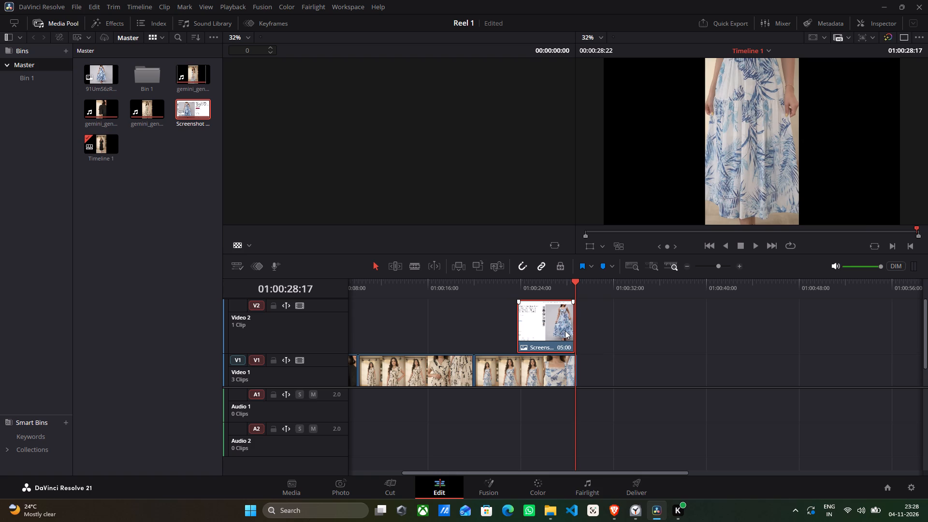
left_click(555, 330)
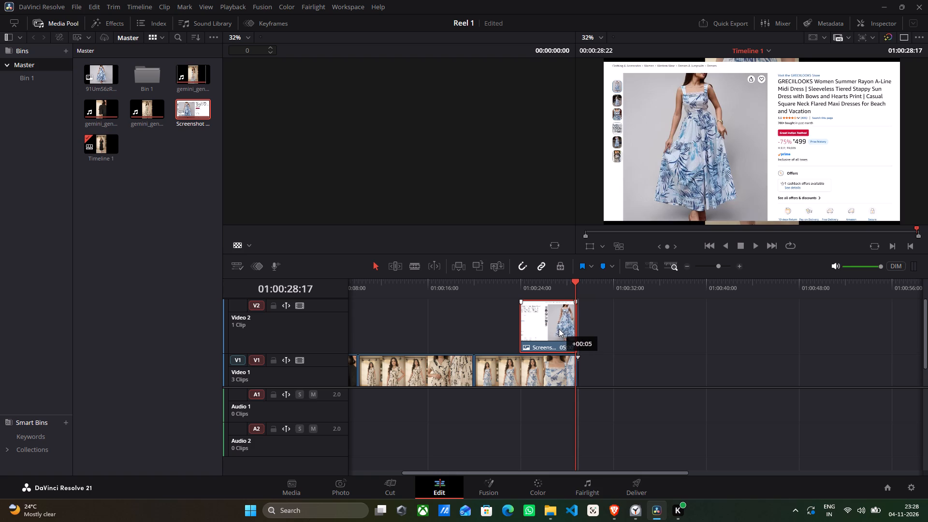
left_click(637, 326)
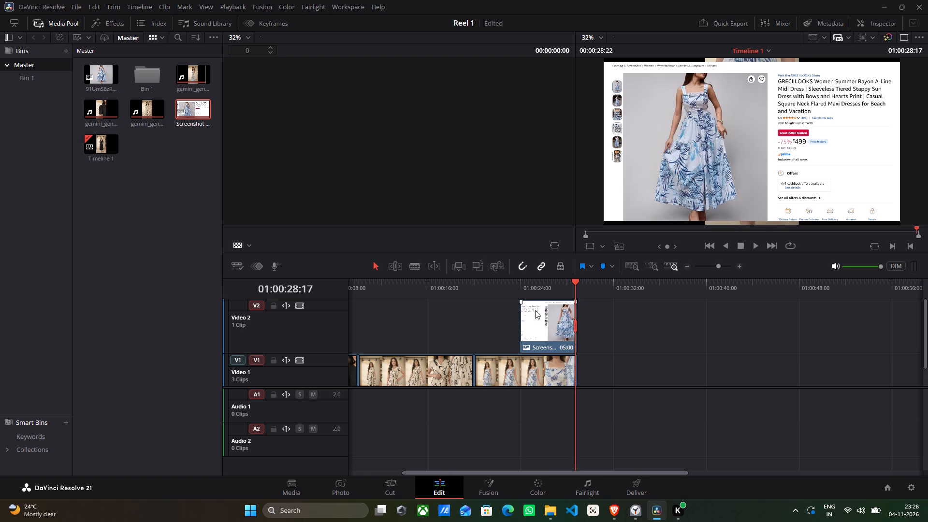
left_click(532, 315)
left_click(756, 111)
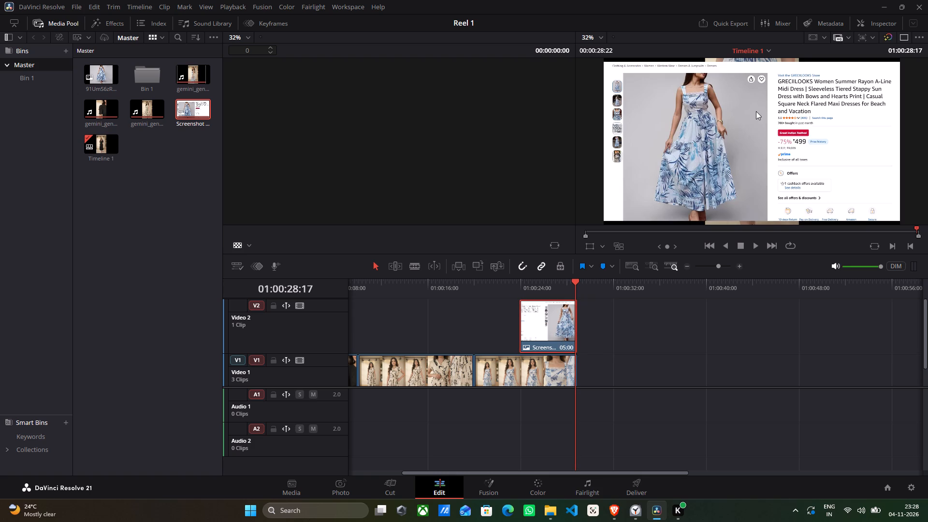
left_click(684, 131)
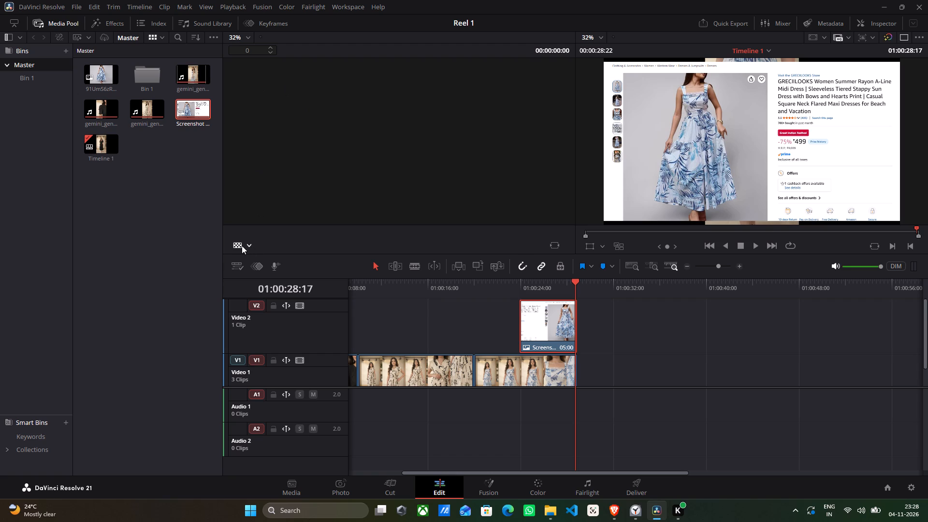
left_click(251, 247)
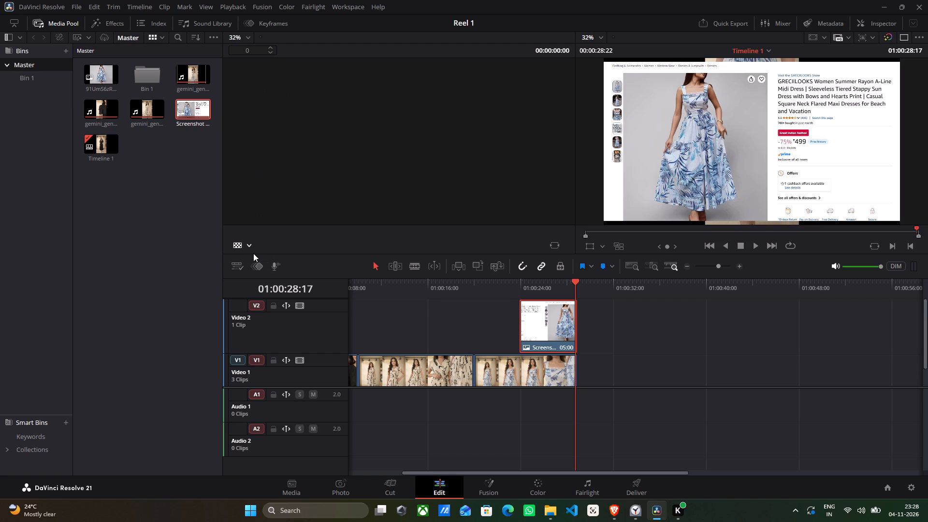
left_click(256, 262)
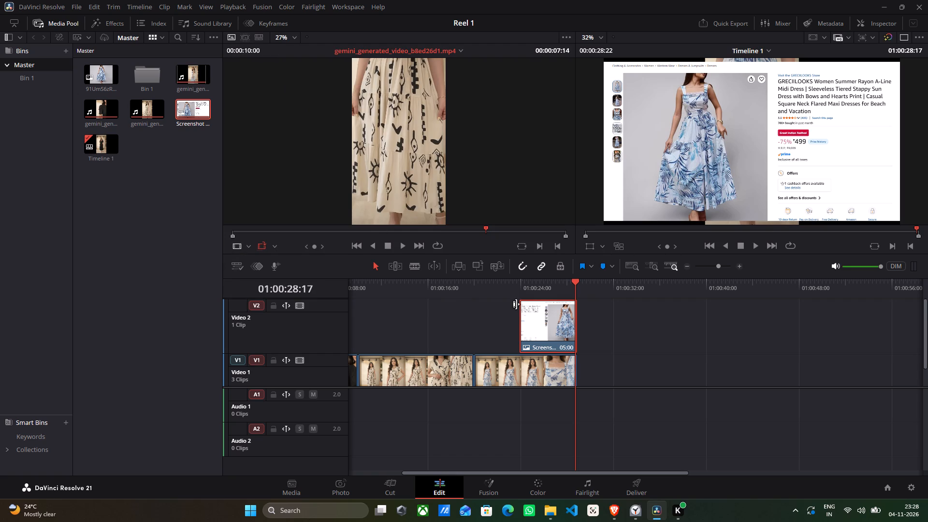
Play the timeline from about 01:00:25:12 to check the listing screenshot over the end of the blue-and-white dress clip.
left_click(538, 288)
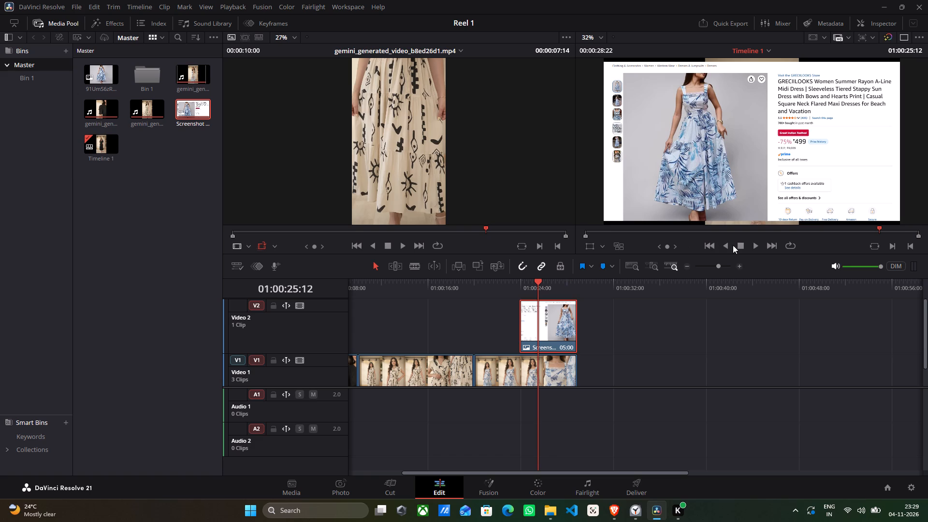
left_click(754, 246)
left_click(754, 246)
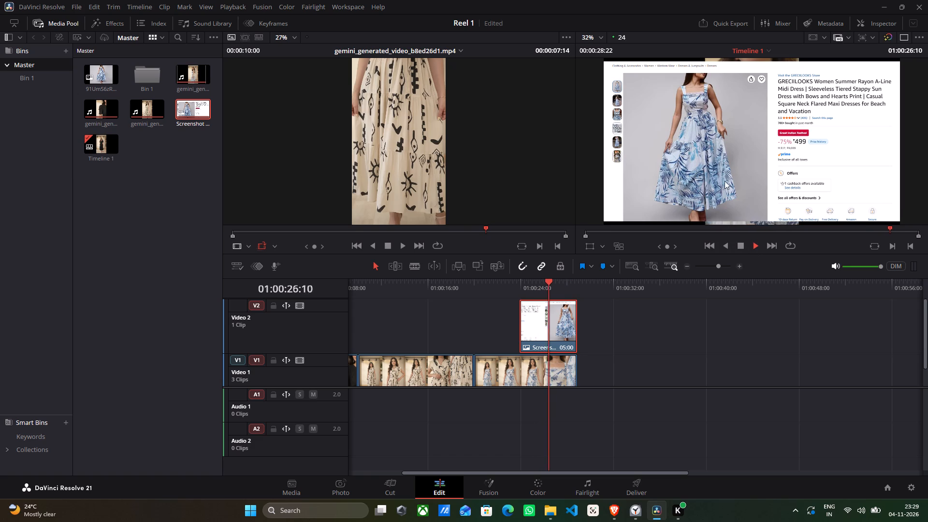
left_click(723, 170)
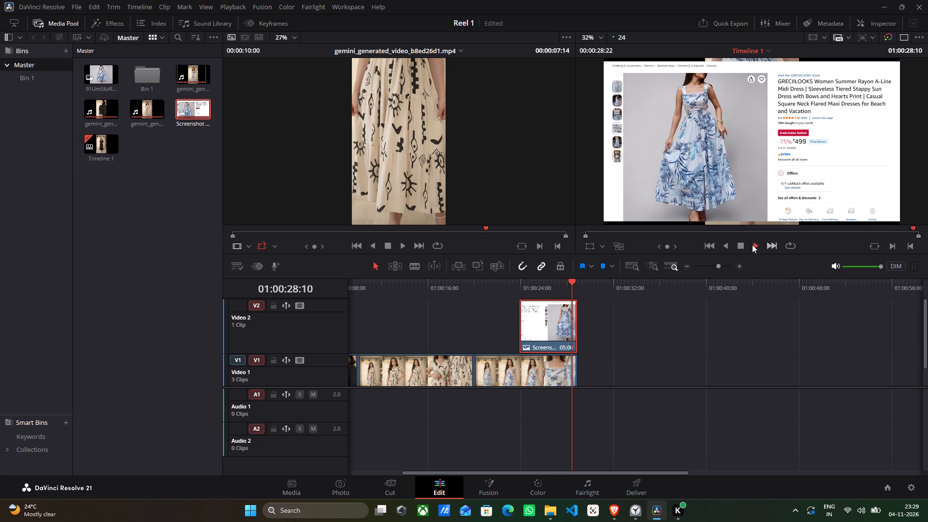
left_click(754, 244)
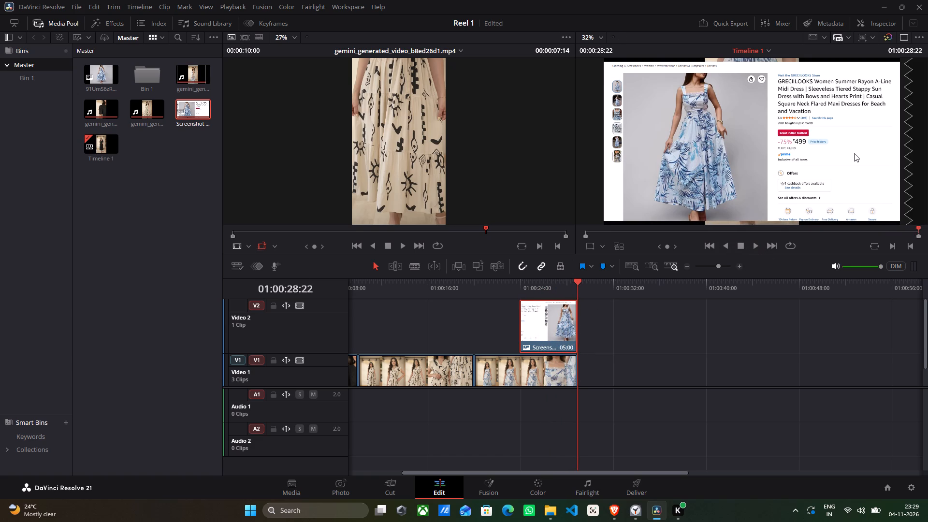
left_click(854, 153)
double_click(735, 125)
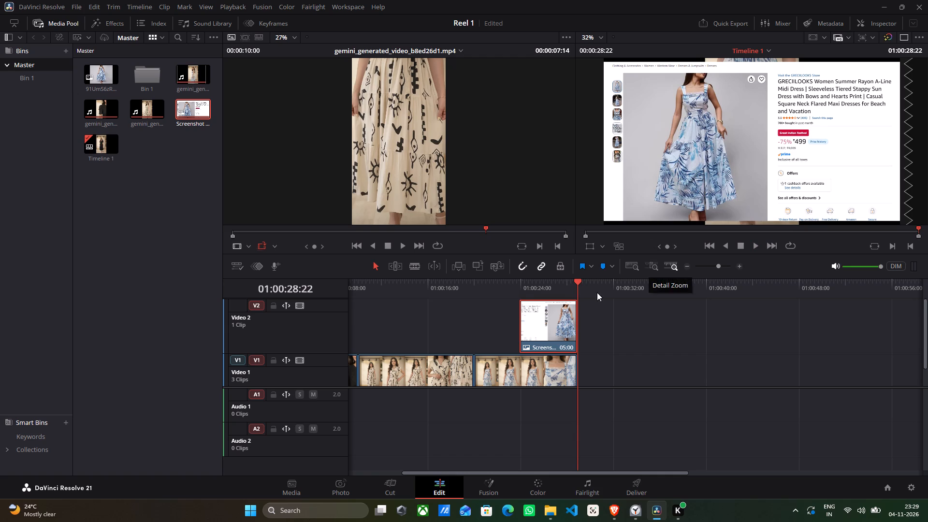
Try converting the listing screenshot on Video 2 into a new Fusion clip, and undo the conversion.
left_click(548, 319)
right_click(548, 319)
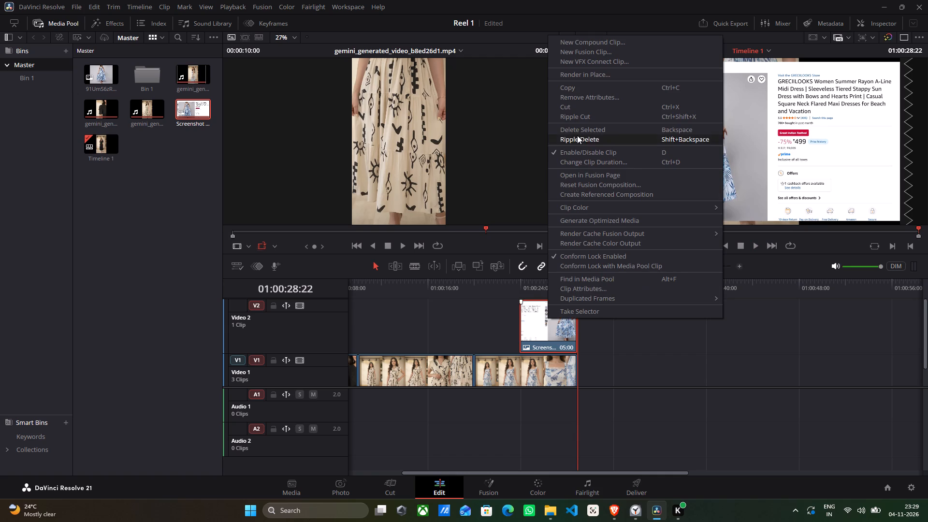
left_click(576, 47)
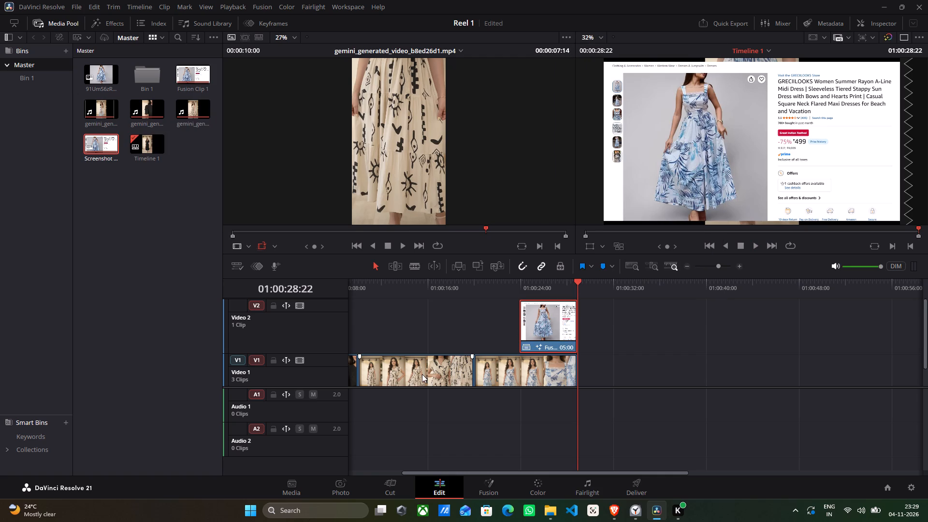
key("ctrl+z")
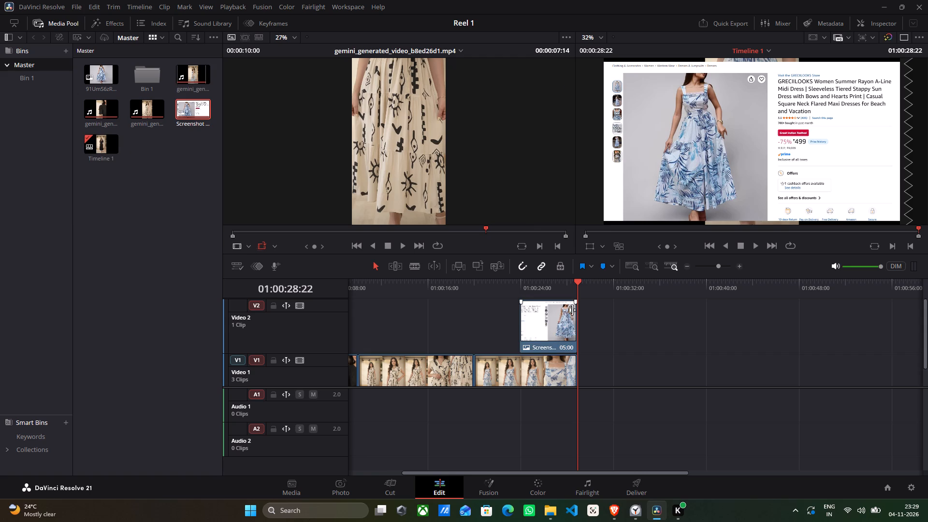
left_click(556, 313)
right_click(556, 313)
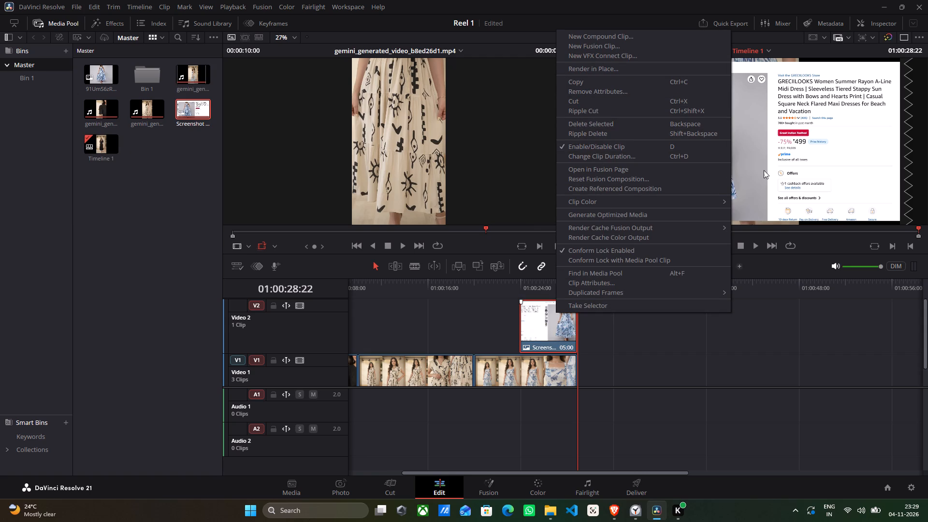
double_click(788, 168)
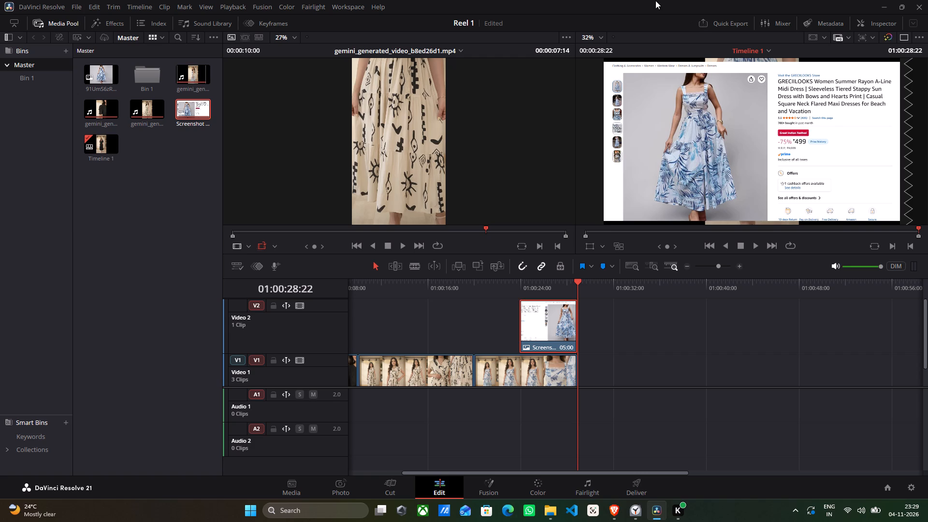
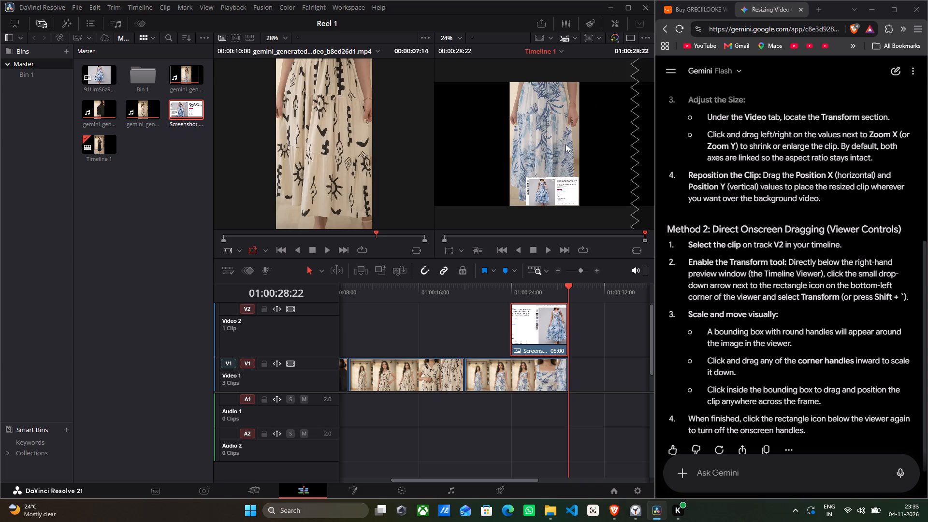
left_click(629, 8)
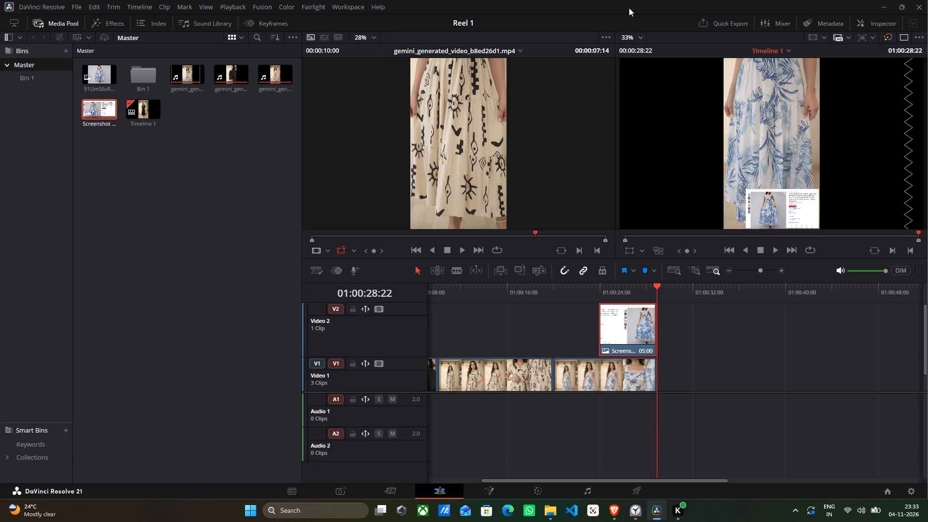
Play the timeline from 01:00:21:18 to review the listing screenshot over the blue floral dress clip.
left_click(774, 157)
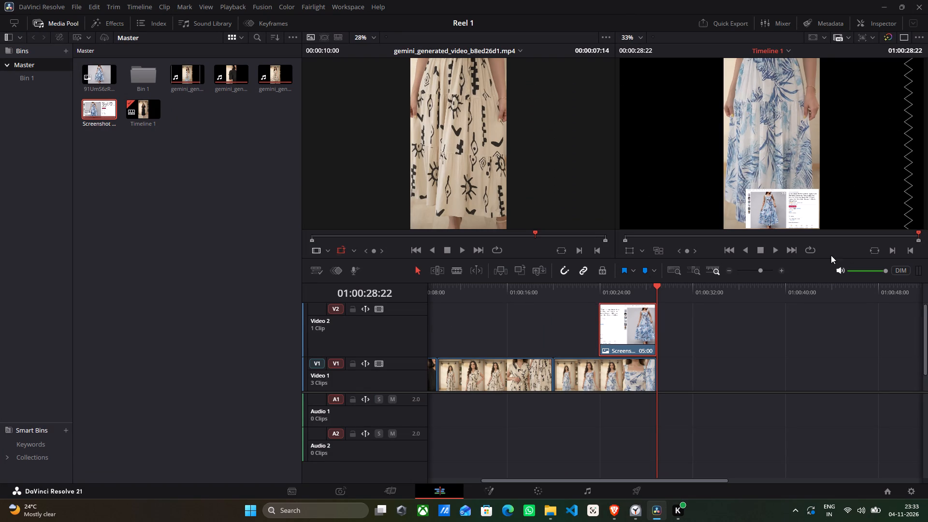
left_click(574, 287)
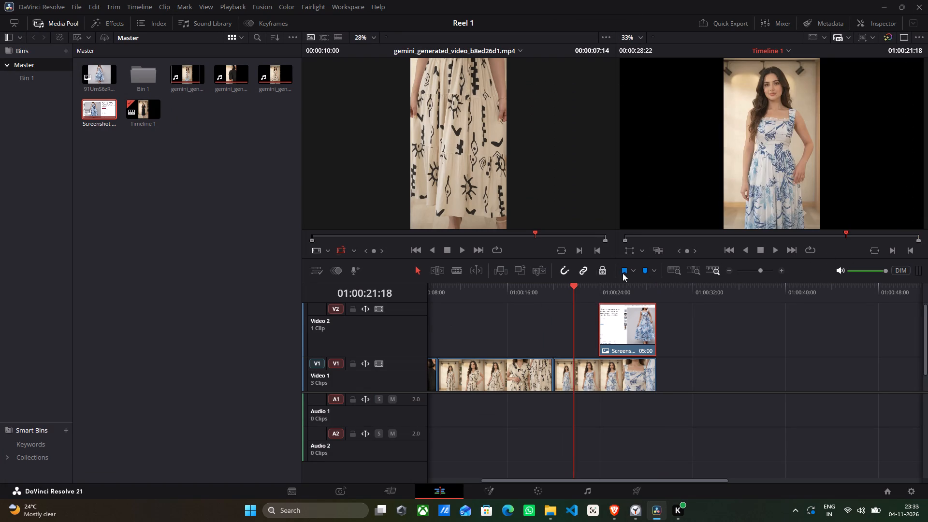
left_click(772, 249)
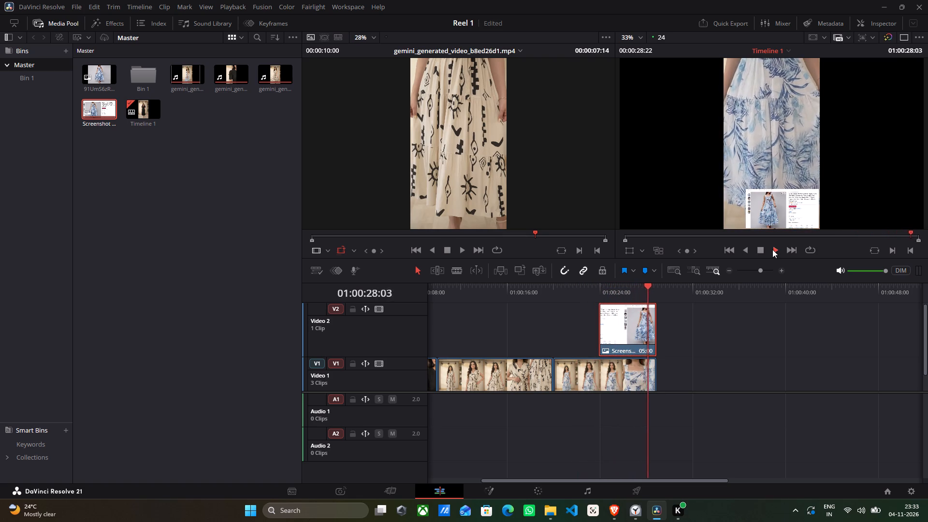
Trim the start of the listing screenshot clip on Video 2, shortening the clip to about 2 seconds.
left_click(619, 325)
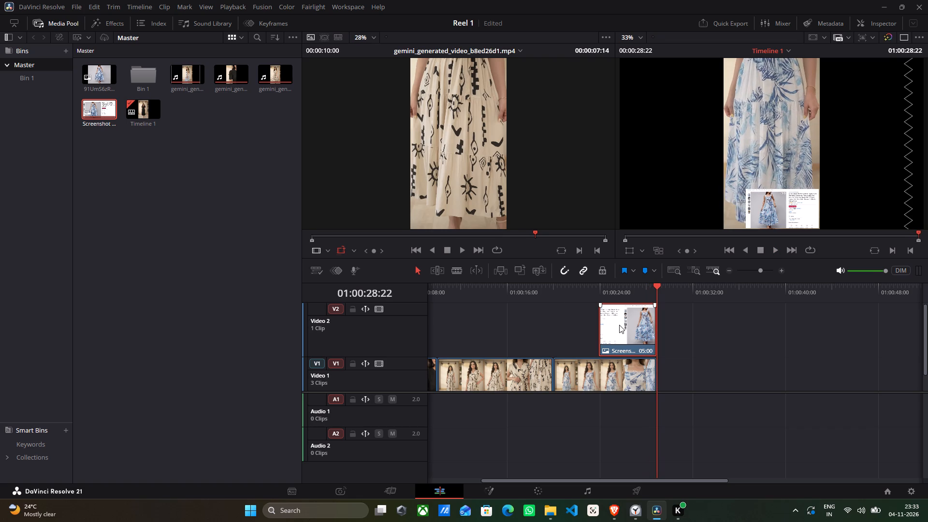
left_click_drag(599, 328, 621, 328)
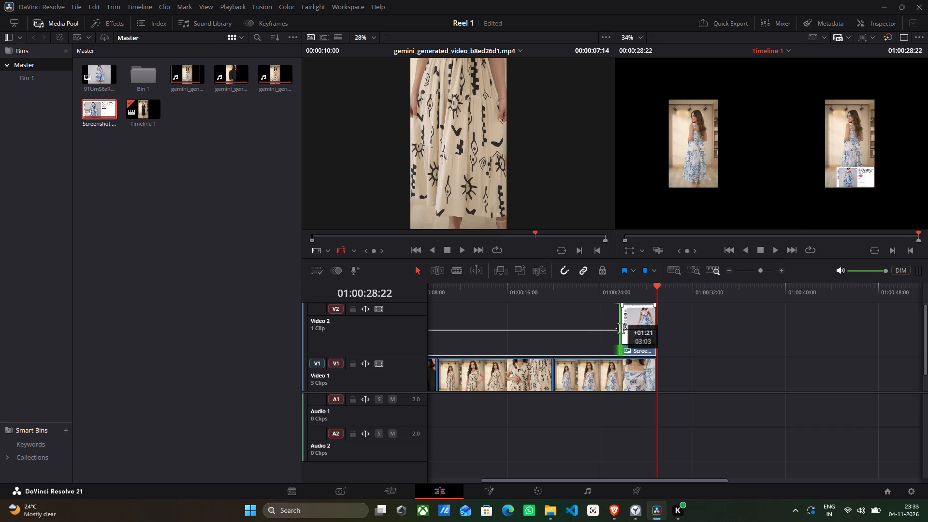
left_click_drag(621, 328, 623, 328)
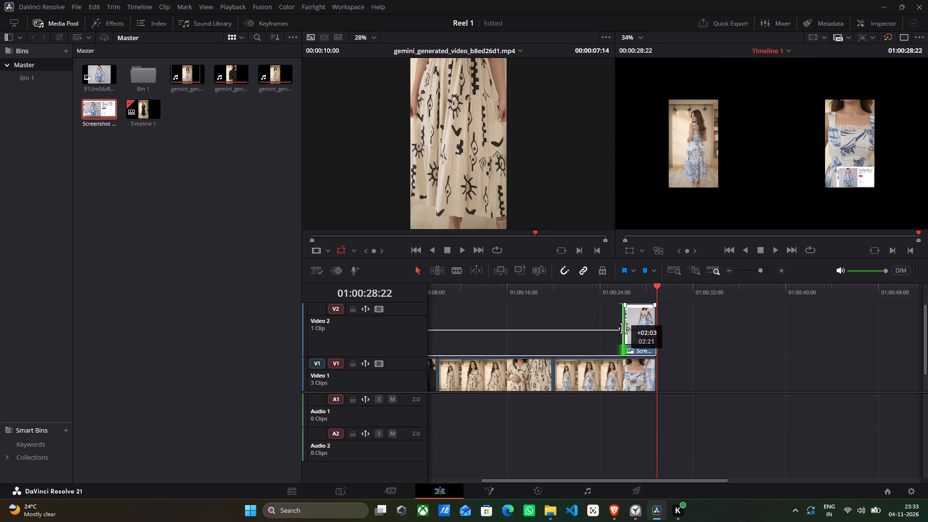
left_click_drag(623, 328, 632, 330)
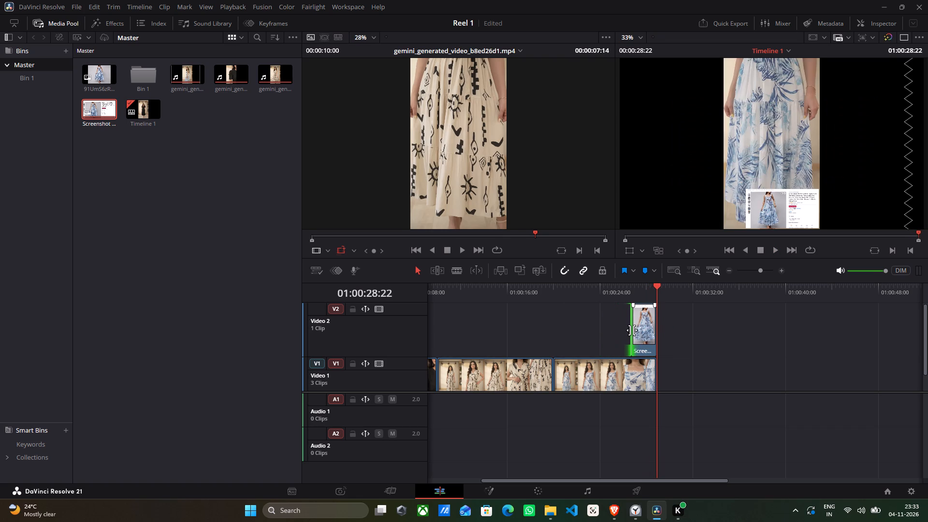
Play the timeline from 01:00:23:09 to the end to review the timing of the shortened listing screenshot.
left_click(593, 287)
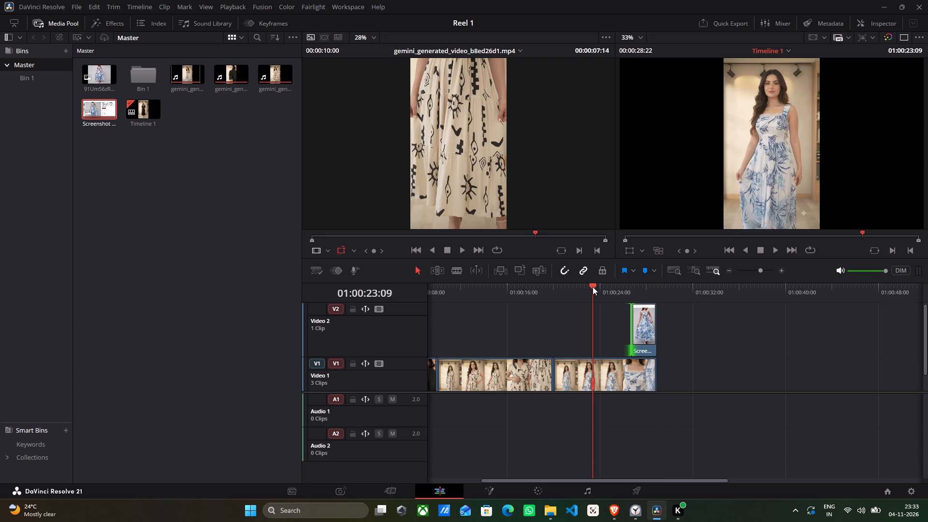
key("space")
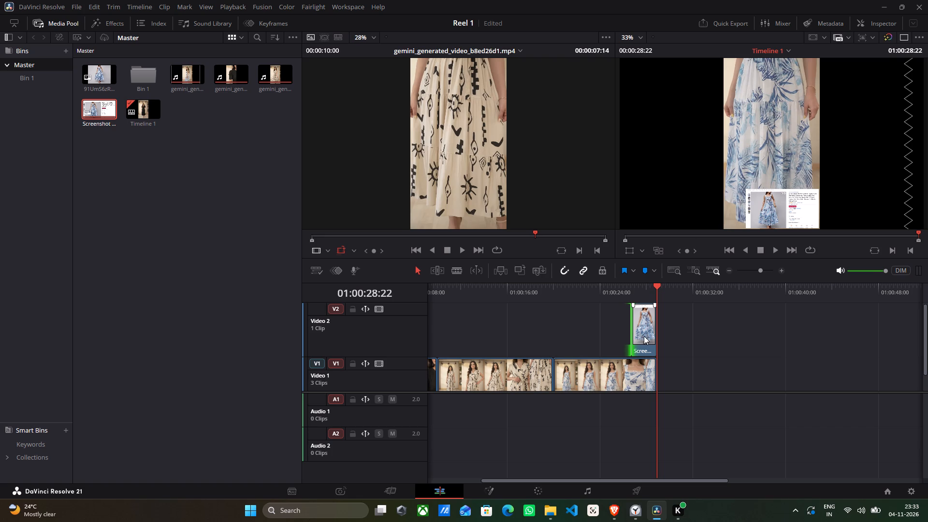
Move the shortened listing screenshot clip earlier on Video 2 so it starts at about 01:00:24:00.
left_click_drag(646, 319, 618, 325)
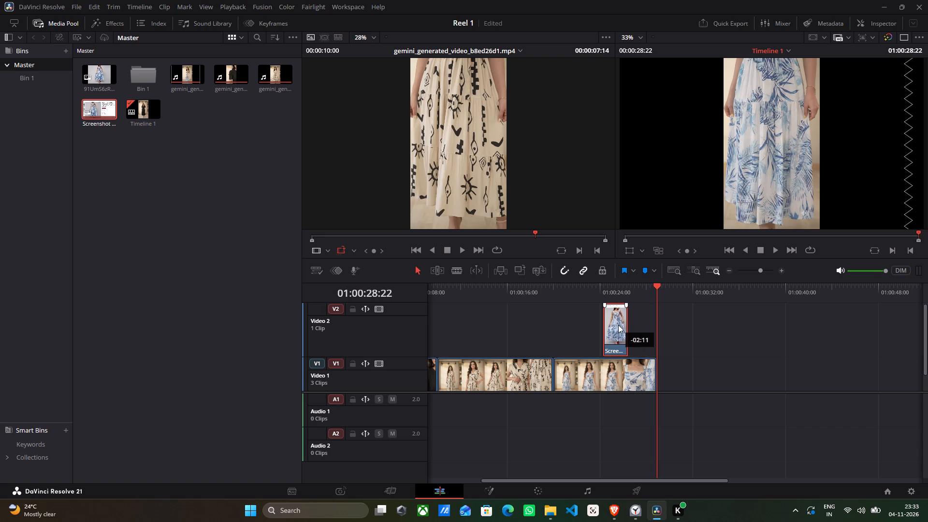
left_click_drag(618, 325, 615, 325)
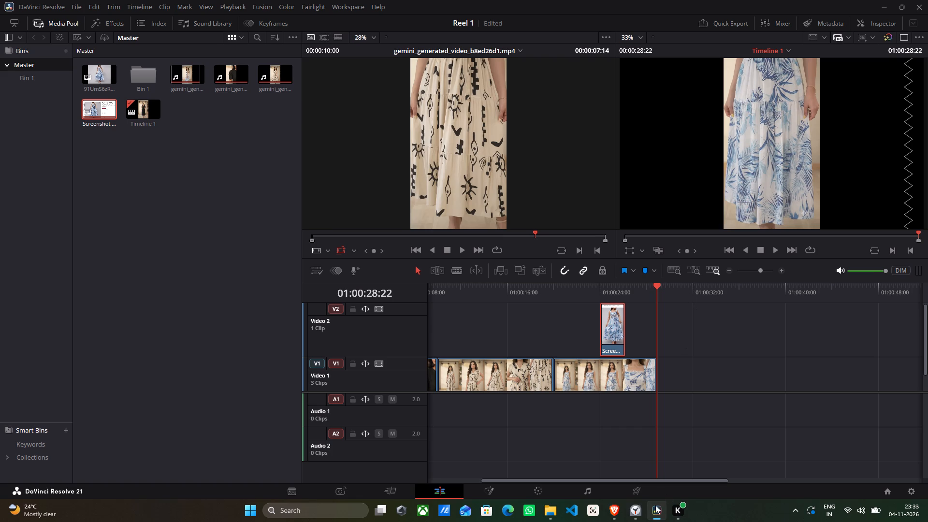
Switch to the Brave browser and open the Instagram website in a new tab.
left_click(616, 510)
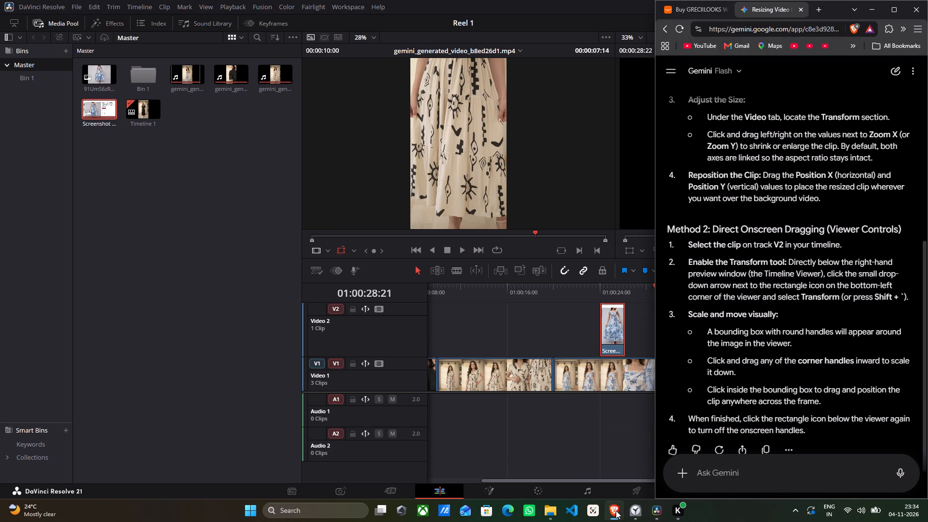
left_click(616, 510)
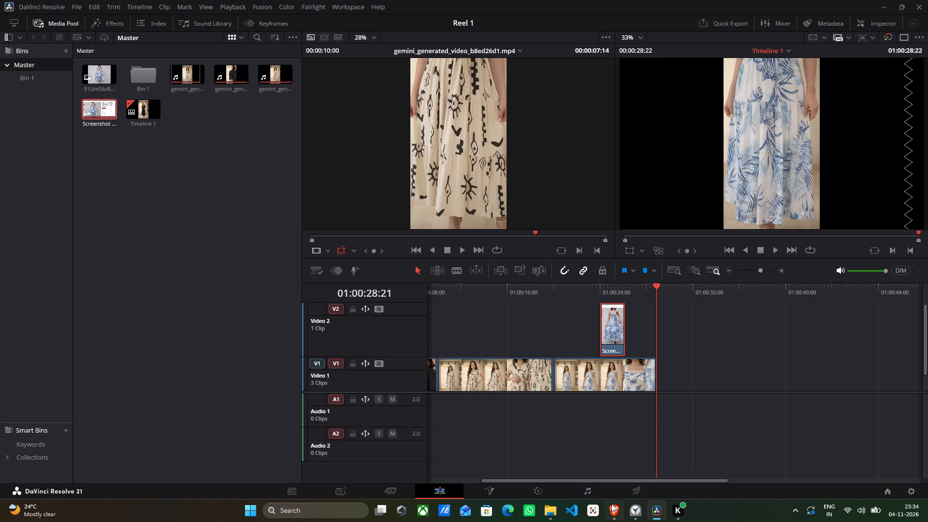
left_click(611, 505)
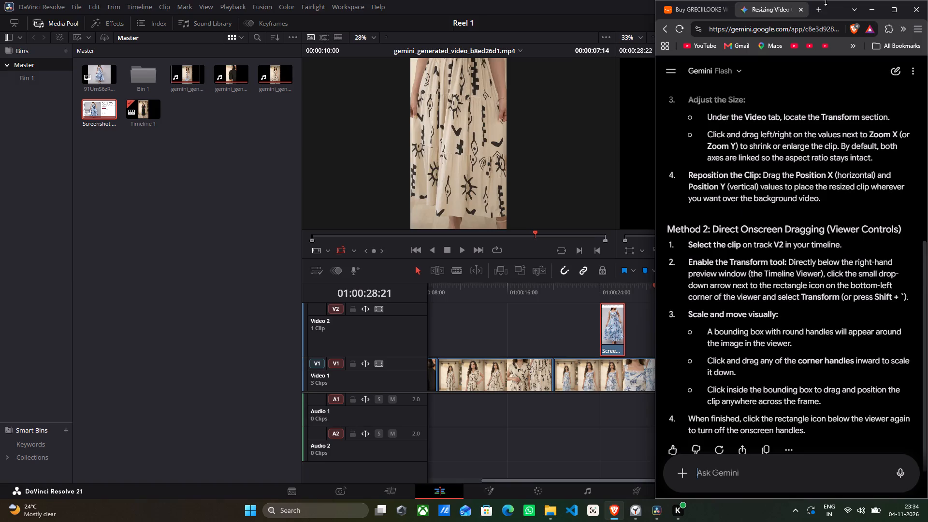
left_click(820, 6)
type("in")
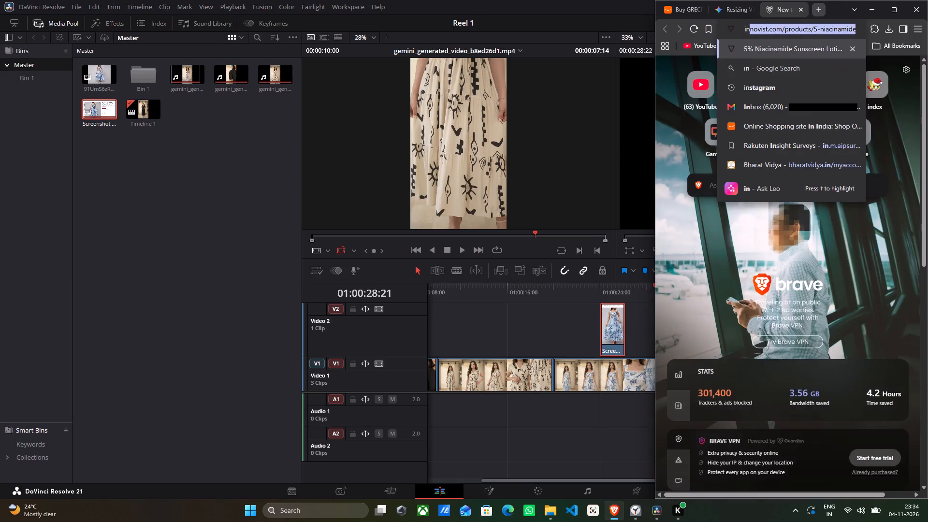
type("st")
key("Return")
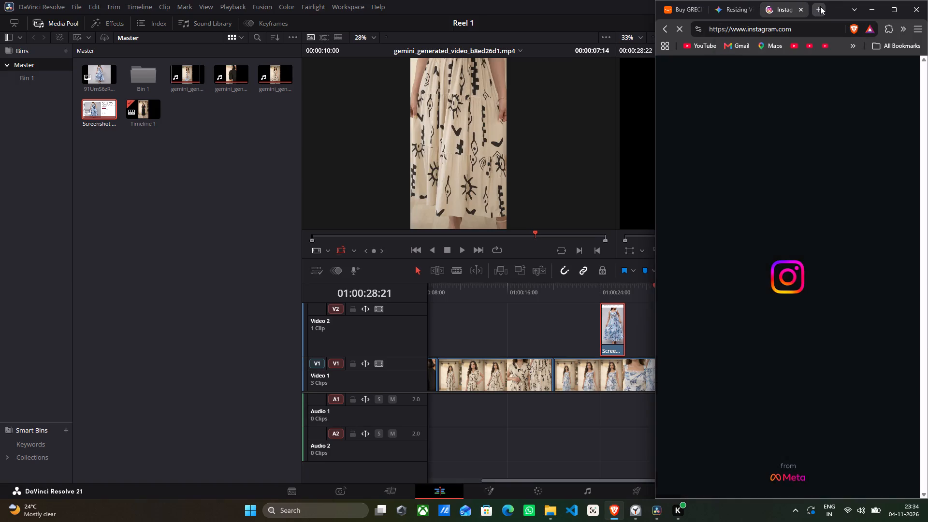